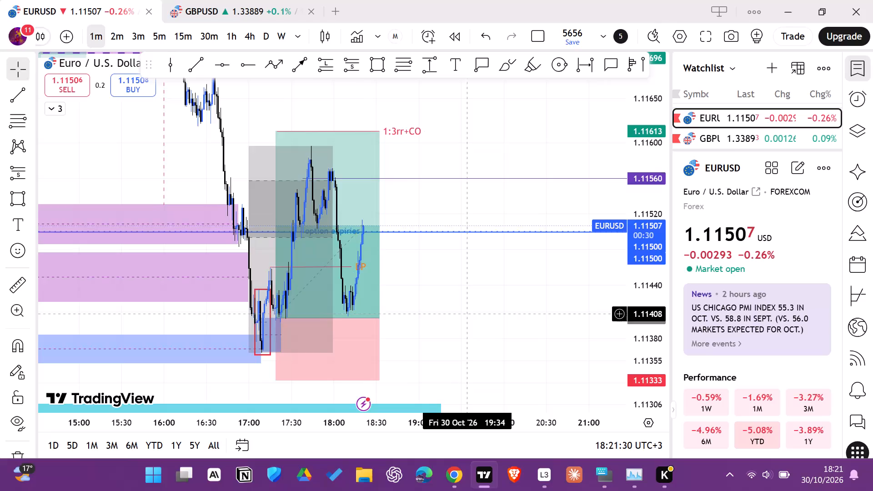
# Check the GBPUSD five-minute chart against EURUSD, returning to the EURUSD one-minute chart around the marked long position.
pyautogui.moveTo(467, 315); pyautogui.dragTo(456, 316)
pyautogui.click(244, 0)
pyautogui.click(141, 0)
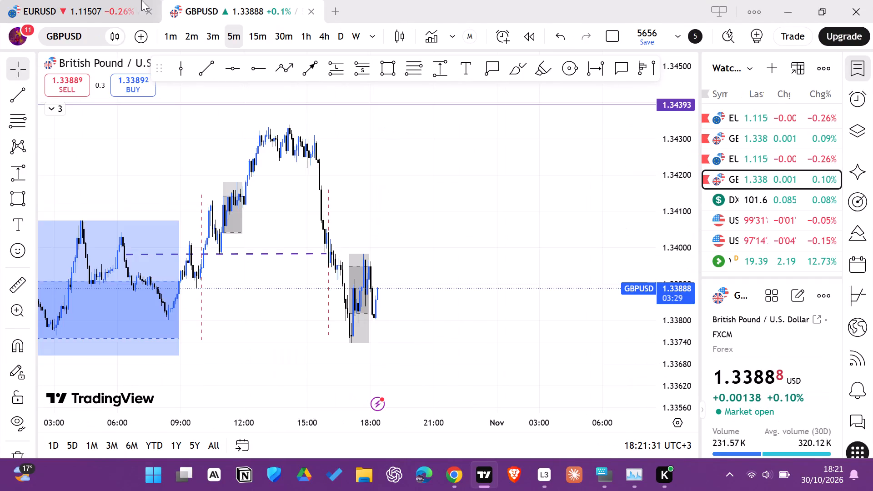
pyautogui.moveTo(466, 289); pyautogui.dragTo(427, 291)
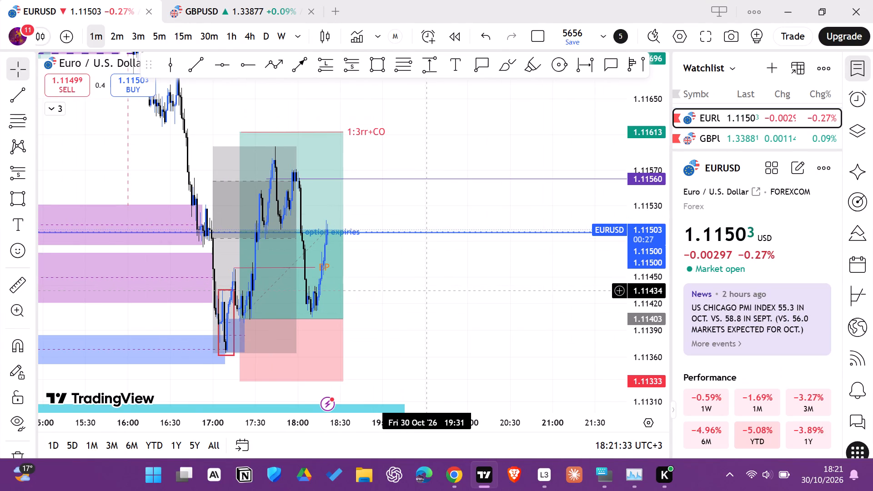
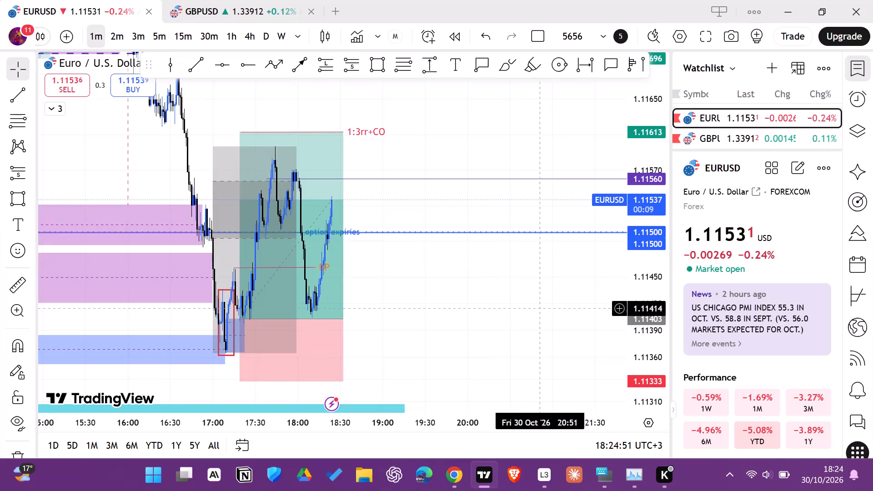
# Compare the GBPUSD and EURUSD five-minute charts with the EURUSD one-minute chart around the marked long position.
pyautogui.click(240, 0)
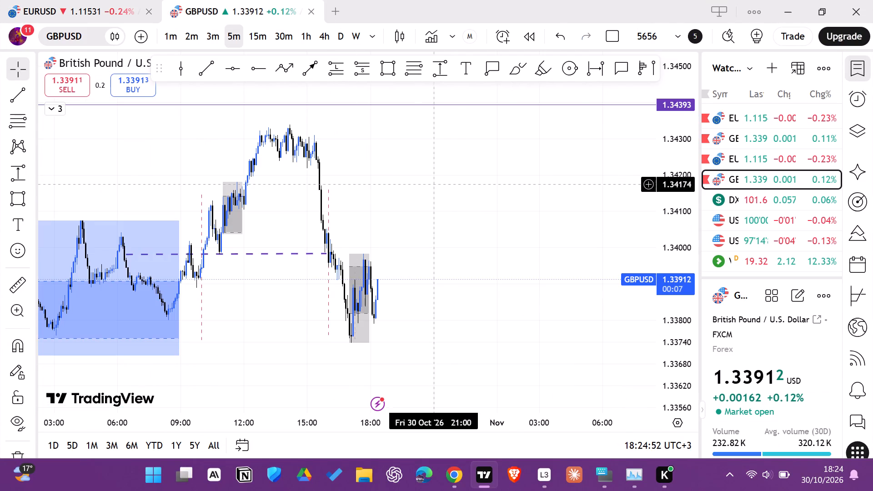
pyautogui.moveTo(461, 205); pyautogui.dragTo(428, 200)
pyautogui.click(120, 0)
pyautogui.click(221, 0)
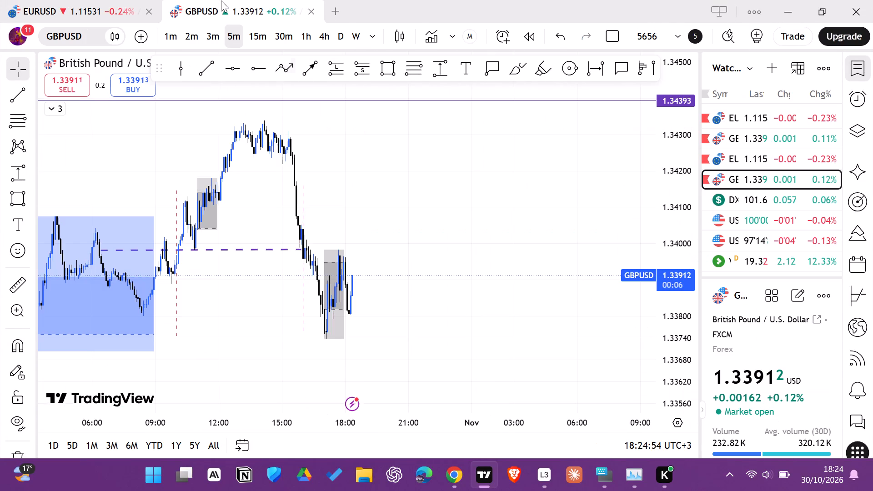
pyautogui.click(753, 161)
pyautogui.click(84, 0)
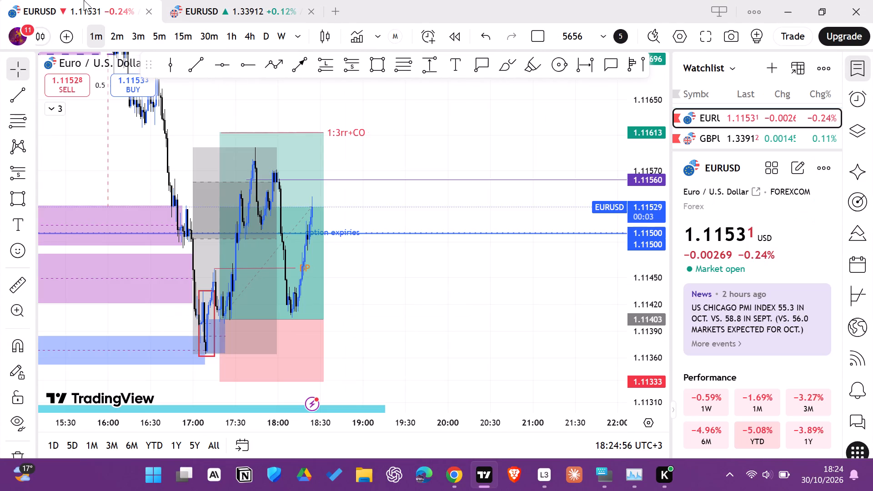
pyautogui.moveTo(462, 297); pyautogui.dragTo(484, 289)
pyautogui.moveTo(475, 286); pyautogui.dragTo(494, 287)
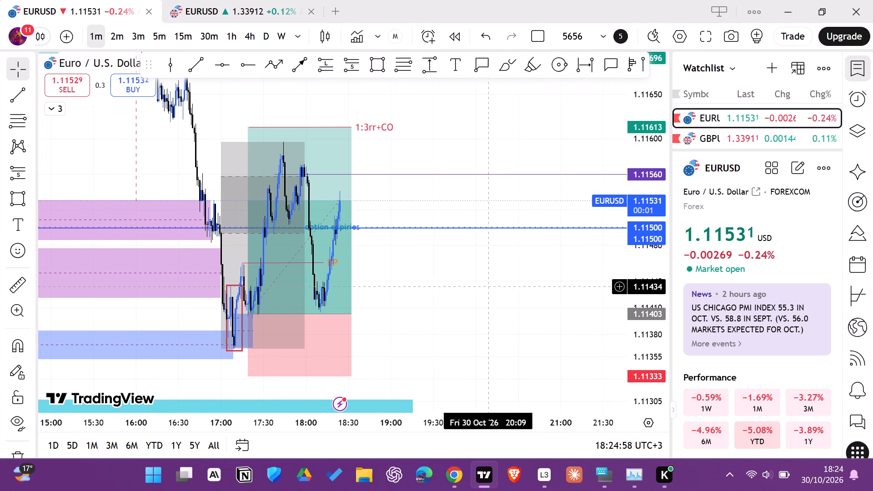
pyautogui.click(218, 4)
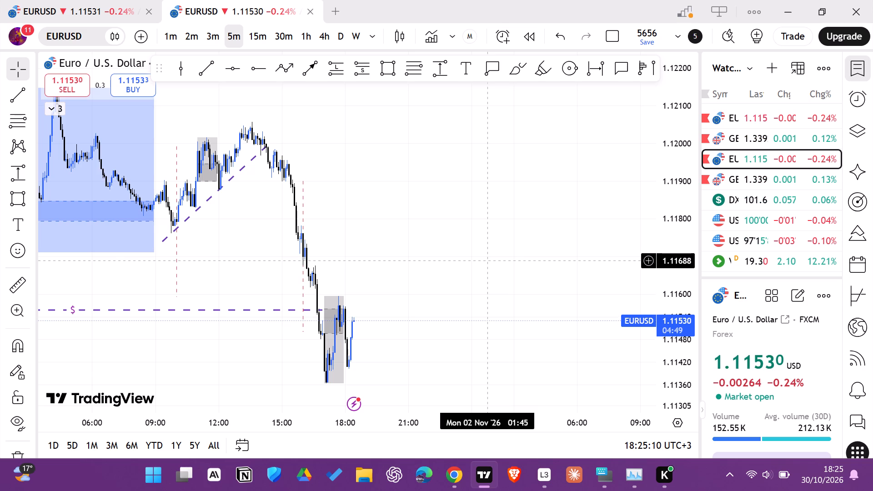
pyautogui.moveTo(492, 266); pyautogui.dragTo(460, 183)
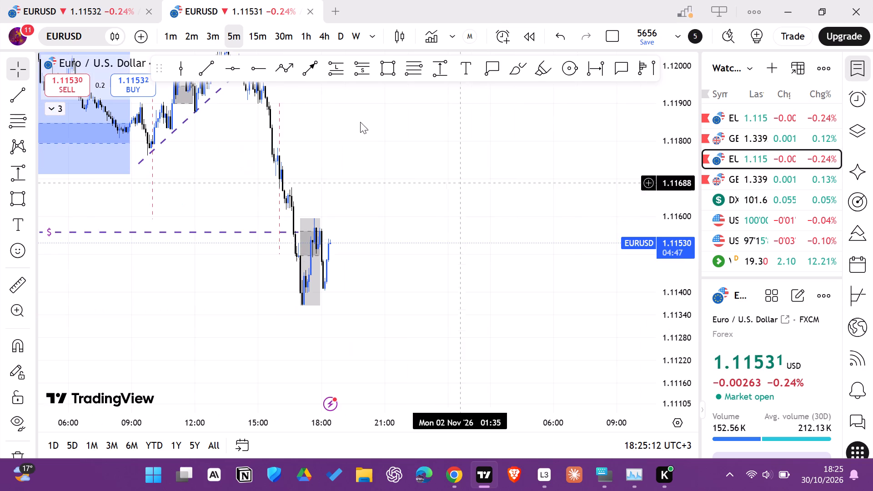
pyautogui.click(89, 0)
pyautogui.moveTo(487, 309); pyautogui.dragTo(480, 293)
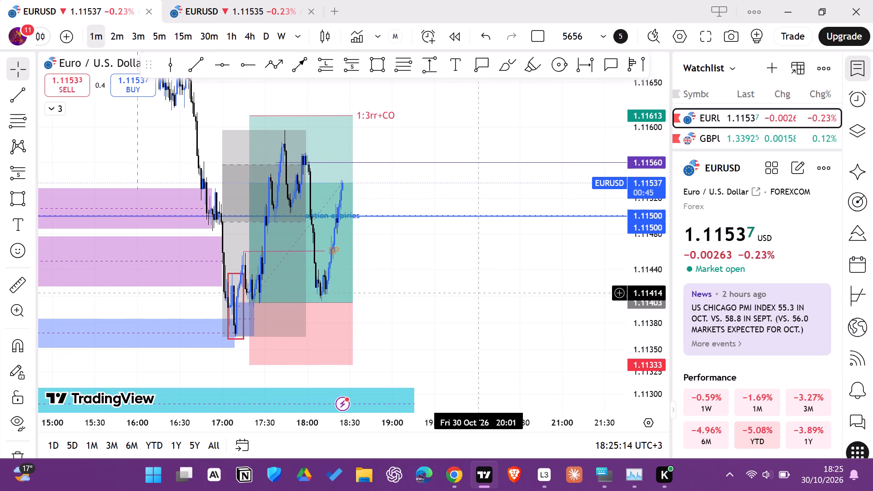
# Extend the BP level line on the EURUSD one-minute chart to about 18:44, past the latest candle.
pyautogui.moveTo(450, 278); pyautogui.dragTo(468, 286)
pyautogui.moveTo(468, 286); pyautogui.dragTo(479, 292)
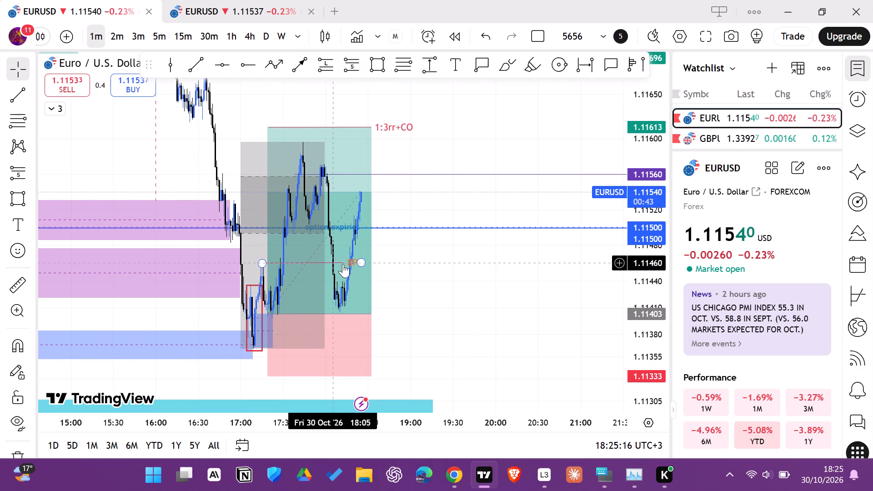
pyautogui.moveTo(360, 261); pyautogui.dragTo(388, 264)
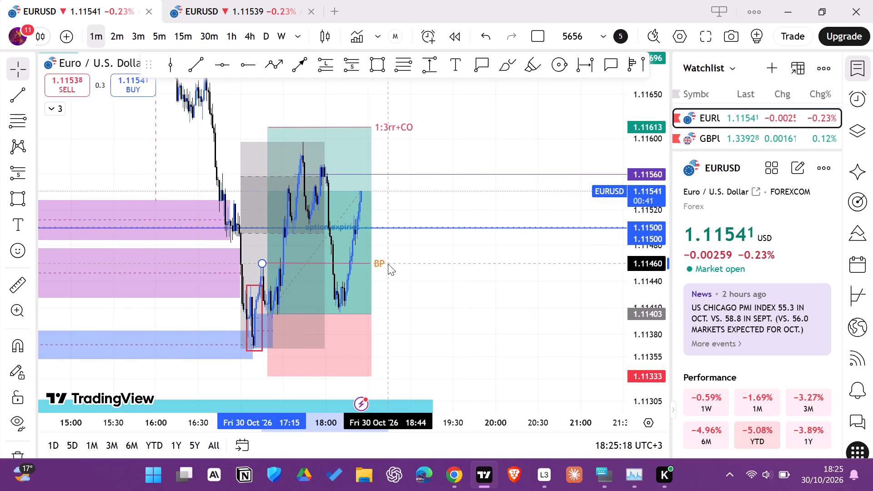
pyautogui.moveTo(388, 264); pyautogui.dragTo(388, 263)
pyautogui.click(418, 270)
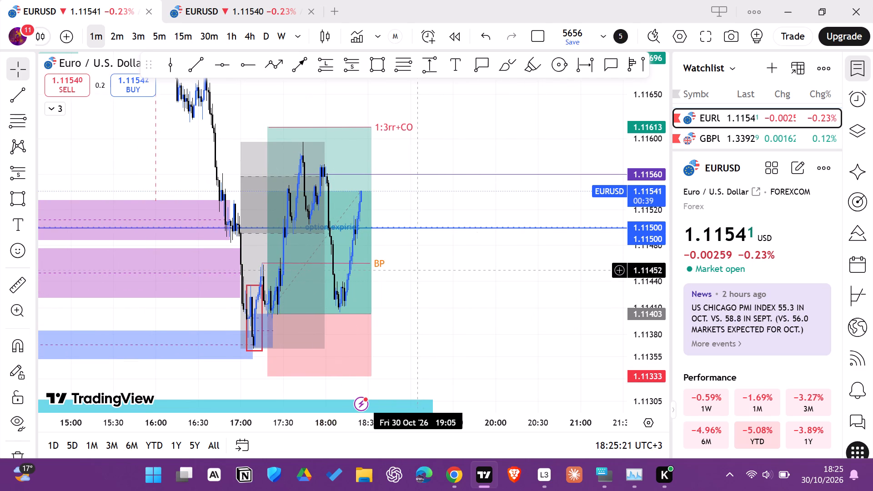
# On the GBPUSD one-minute chart, shorten the red zone below 1.34000 so its right edge meets the latest candle.
pyautogui.moveTo(479, 283); pyautogui.dragTo(470, 275)
pyautogui.click(742, 139)
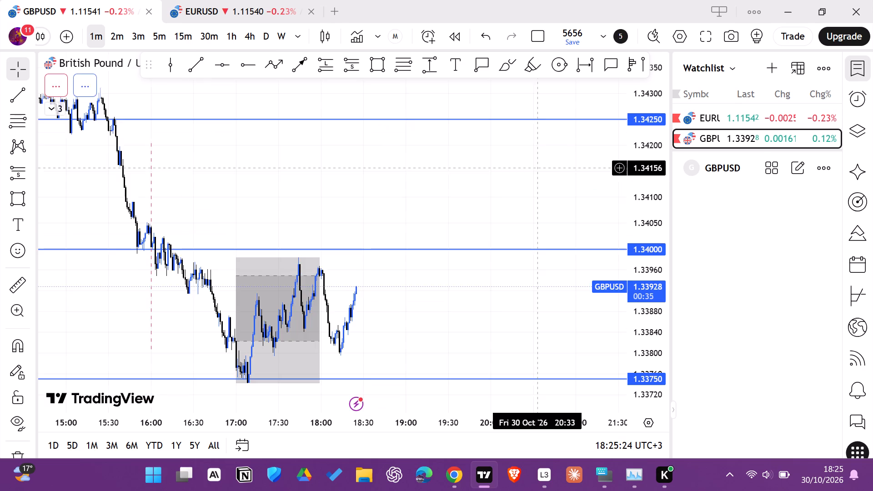
pyautogui.click(178, 0)
pyautogui.click(118, 0)
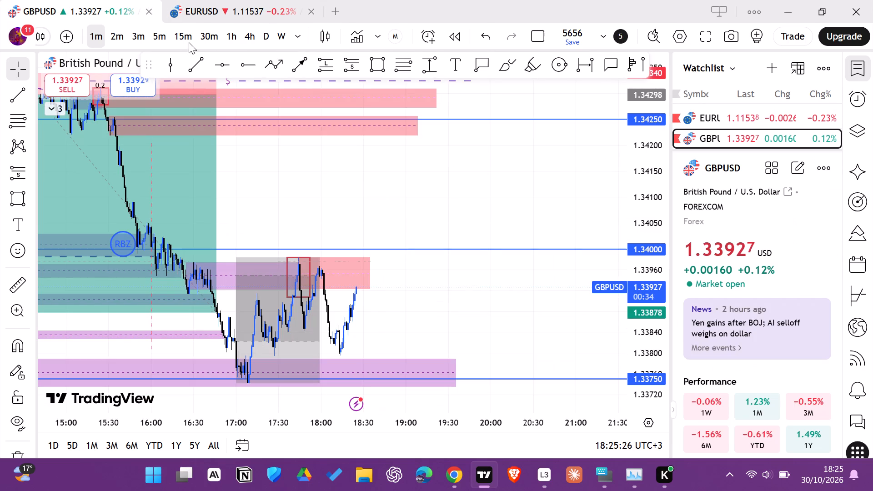
pyautogui.moveTo(484, 302); pyautogui.dragTo(483, 190)
pyautogui.moveTo(647, 328); pyautogui.dragTo(557, 160)
pyautogui.moveTo(508, 161); pyautogui.dragTo(505, 189)
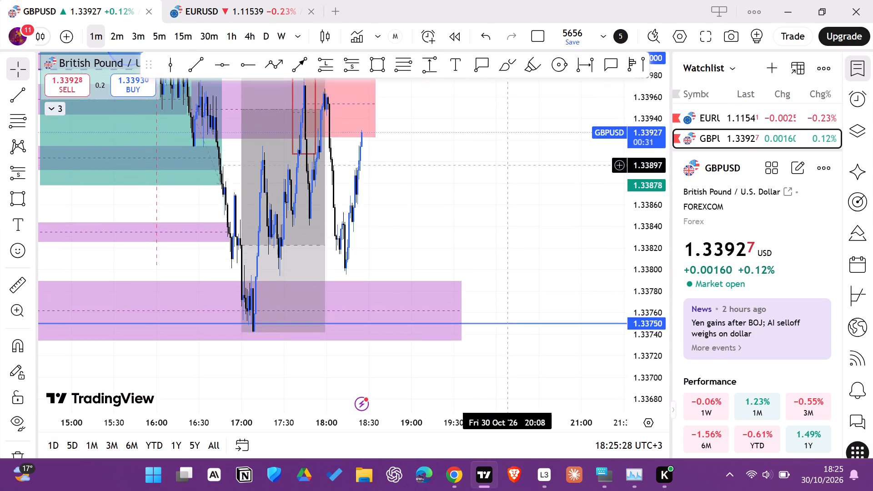
pyautogui.moveTo(505, 189); pyautogui.dragTo(511, 243)
pyautogui.moveTo(379, 169); pyautogui.dragTo(370, 167)
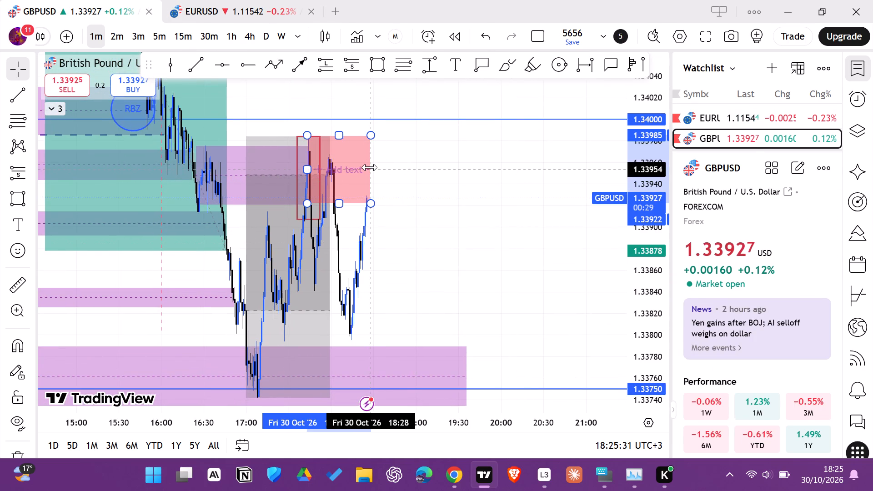
pyautogui.moveTo(370, 167); pyautogui.dragTo(369, 167)
pyautogui.click(391, 168)
# Place a short position on GBPUSD with entry at 1.33923 and its stop at 1.33993, just below the 1.34000 level.
pyautogui.click(360, 63)
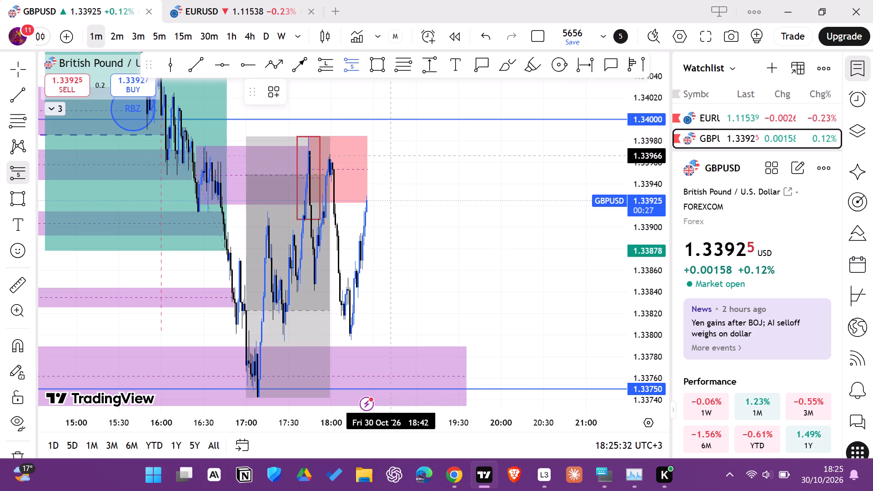
pyautogui.click(366, 203)
pyautogui.click(476, 178)
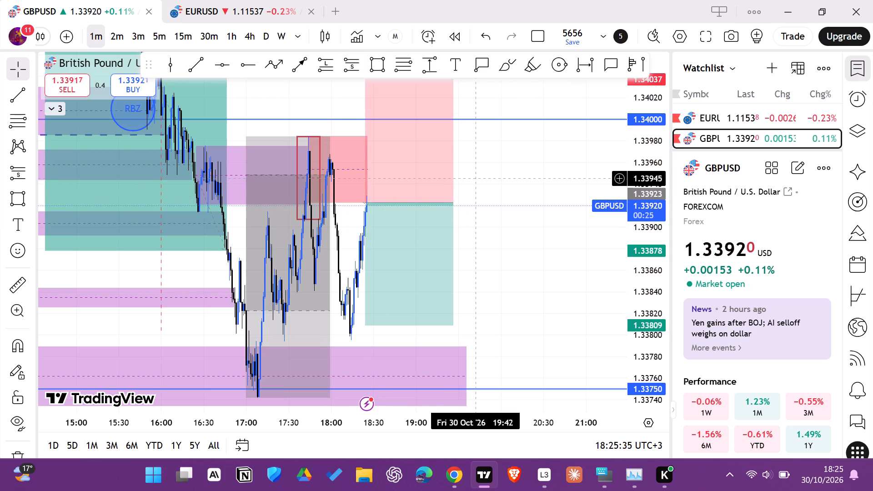
pyautogui.moveTo(510, 177); pyautogui.dragTo(532, 247)
pyautogui.moveTo(380, 142); pyautogui.dragTo(389, 154)
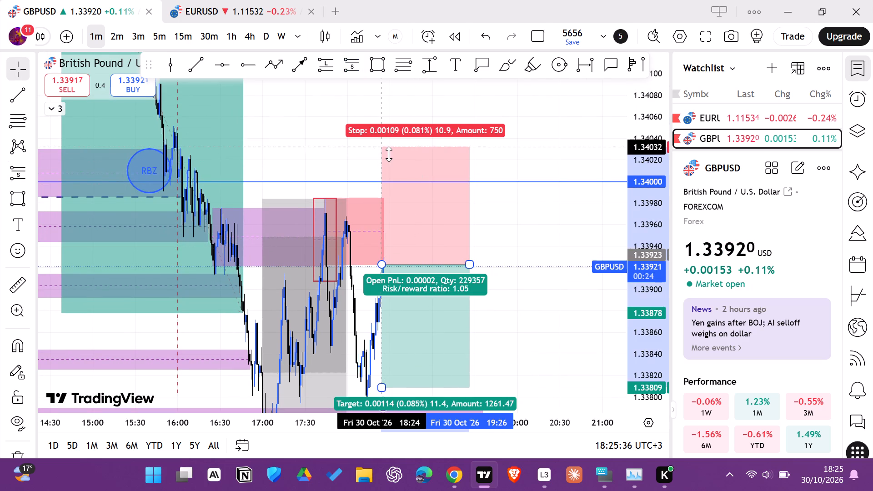
pyautogui.moveTo(389, 154); pyautogui.dragTo(406, 191)
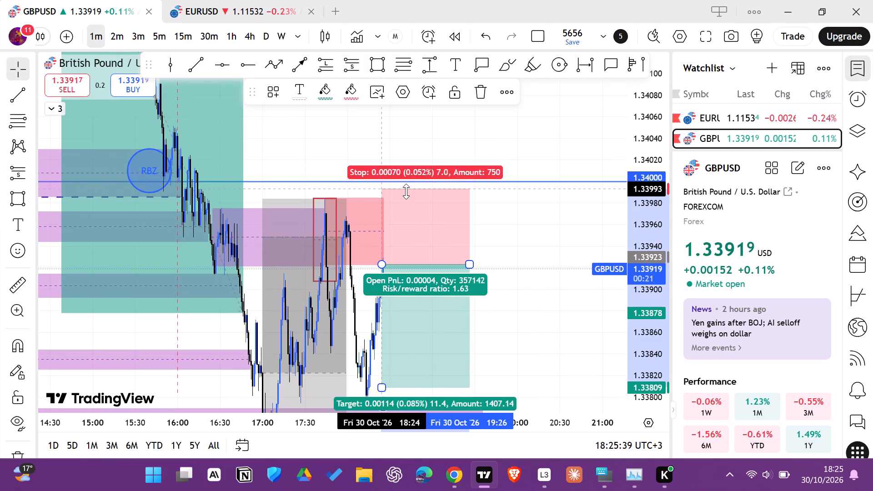
pyautogui.moveTo(406, 191); pyautogui.dragTo(391, 188)
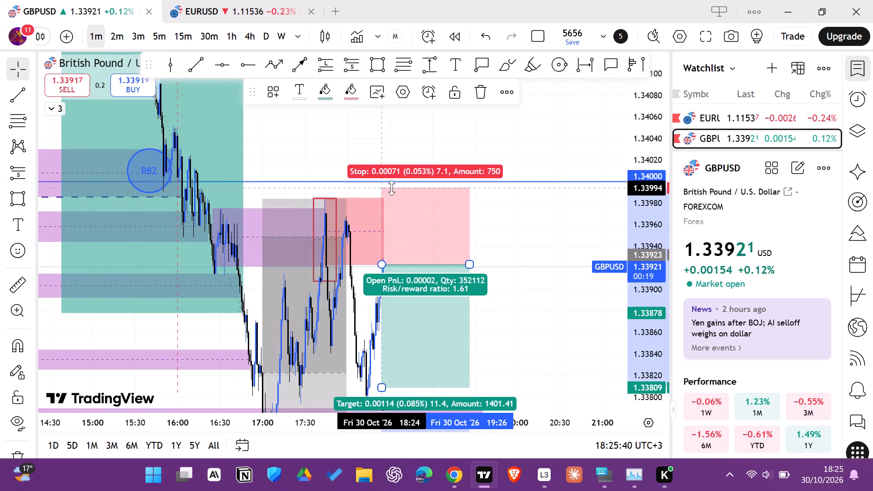
pyautogui.moveTo(391, 188); pyautogui.dragTo(395, 188)
pyautogui.click(518, 238)
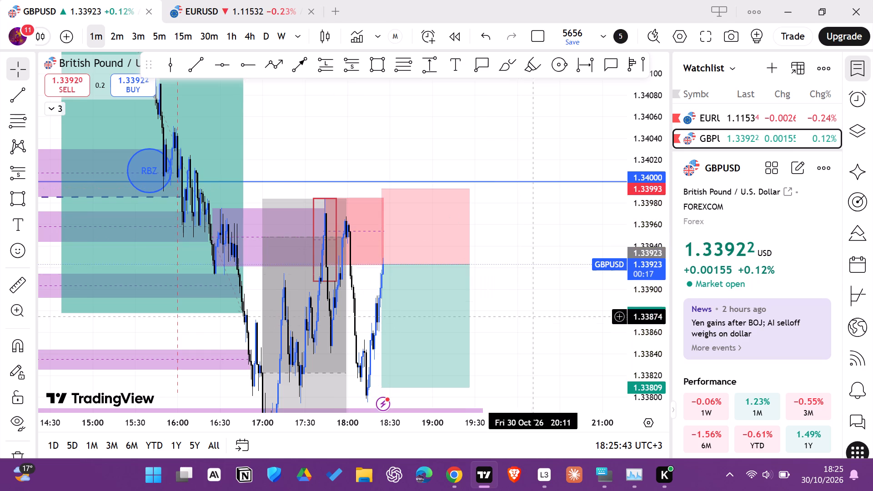
# Lower the GBPUSD short position's target to 1.33691 and narrow the position so it ends at about 18:48.
pyautogui.moveTo(539, 344); pyautogui.dragTo(485, 131)
pyautogui.moveTo(328, 182); pyautogui.dragTo(345, 310)
pyautogui.click(463, 164)
pyautogui.moveTo(464, 149); pyautogui.dragTo(487, 307)
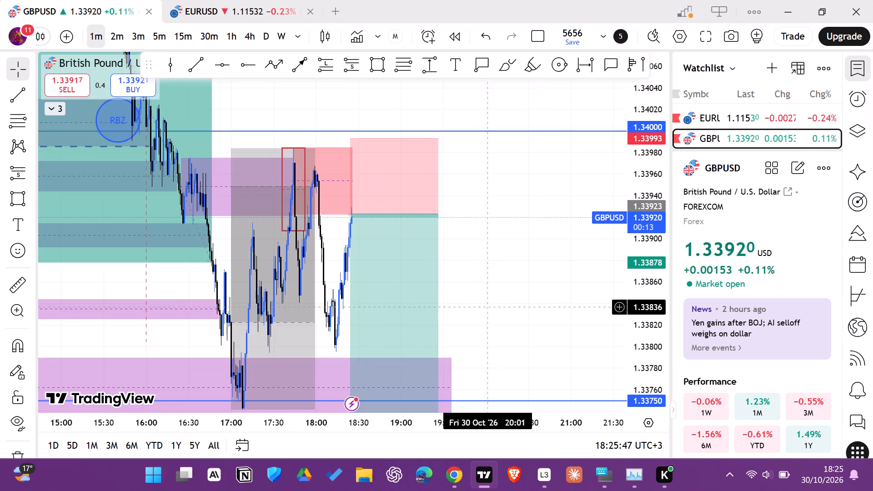
pyautogui.moveTo(436, 214); pyautogui.dragTo(384, 200)
pyautogui.click(452, 190)
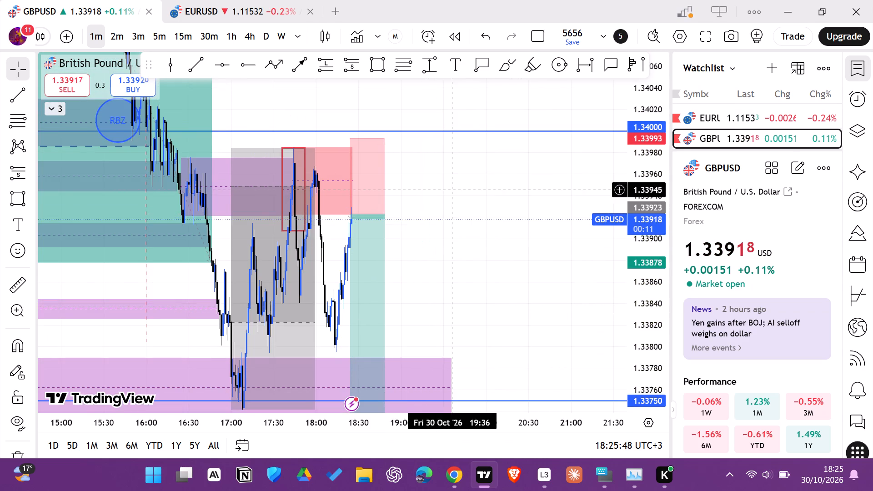
# Shorten the purple zone around the 1.33750 level so it ends at about 19:10.
pyautogui.moveTo(488, 317); pyautogui.dragTo(473, 196)
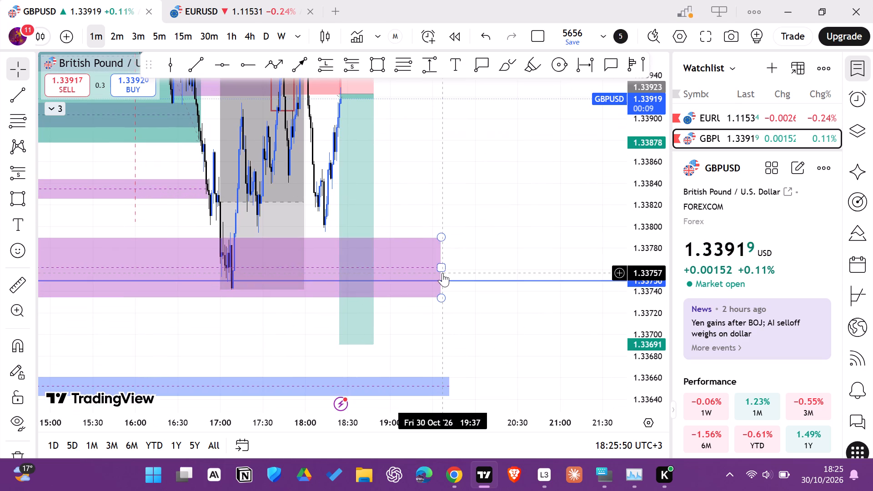
pyautogui.moveTo(442, 268); pyautogui.dragTo(406, 256)
pyautogui.click(422, 169)
# Examine the EURUSD one-minute chart around the marked long position for comparison with the GBPUSD short setup.
pyautogui.moveTo(432, 155); pyautogui.dragTo(476, 242)
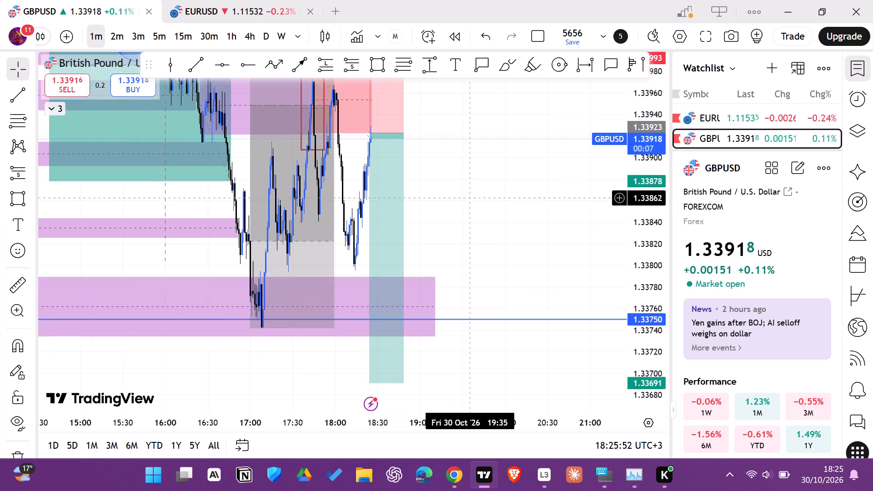
pyautogui.moveTo(476, 242); pyautogui.dragTo(477, 248)
pyautogui.click(709, 118)
pyautogui.click(181, 0)
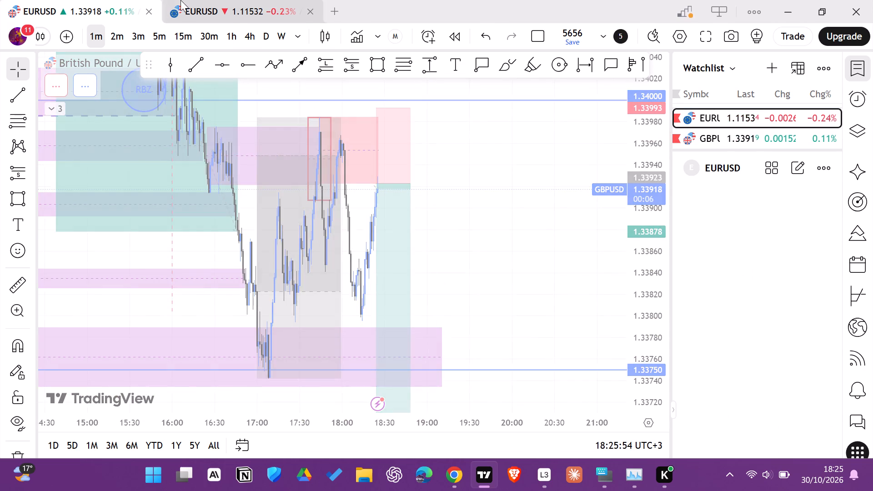
pyautogui.click(111, 0)
pyautogui.moveTo(520, 247); pyautogui.dragTo(519, 245)
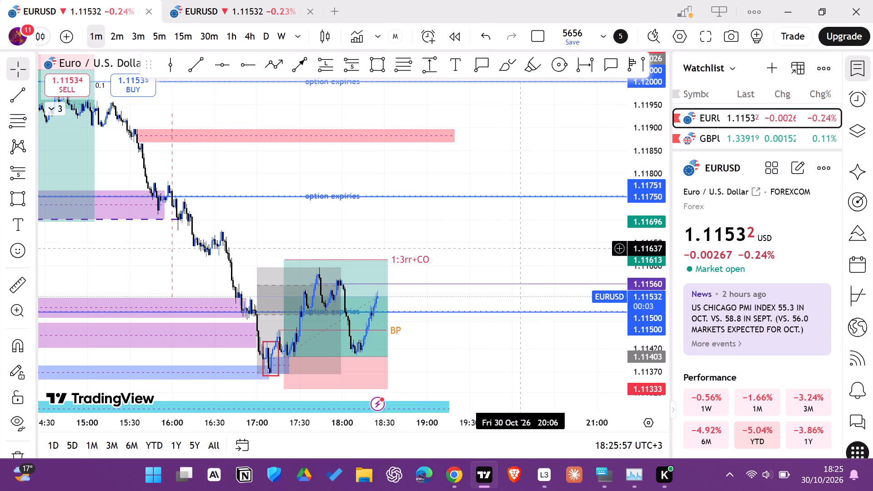
pyautogui.moveTo(519, 245); pyautogui.dragTo(517, 146)
pyautogui.moveTo(652, 362); pyautogui.dragTo(559, 188)
pyautogui.moveTo(482, 285); pyautogui.dragTo(483, 287)
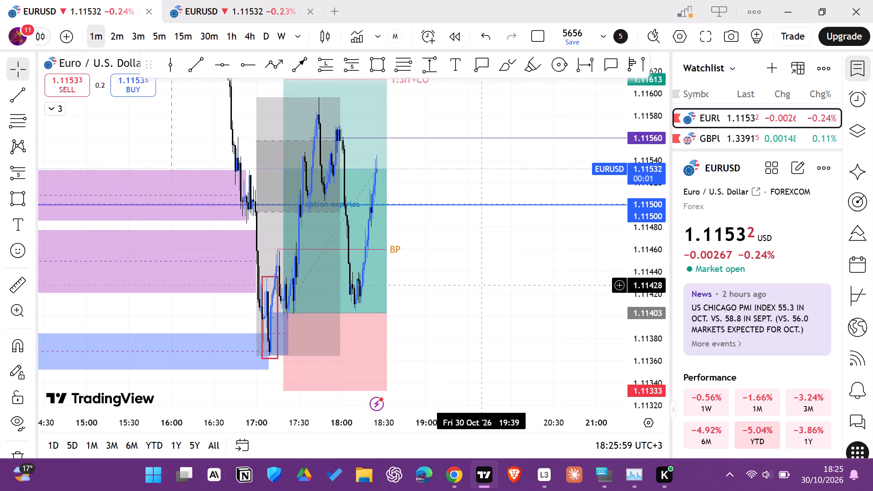
pyautogui.moveTo(483, 287); pyautogui.dragTo(494, 291)
# Examine GBPUSD one-minute price action around the short position, including the red zones above and the blue zones below.
pyautogui.click(709, 144)
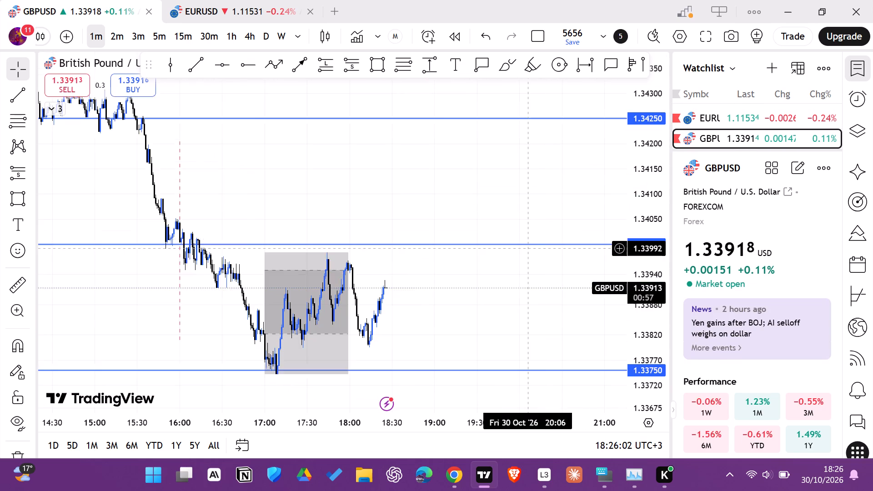
pyautogui.moveTo(518, 307); pyautogui.dragTo(507, 171)
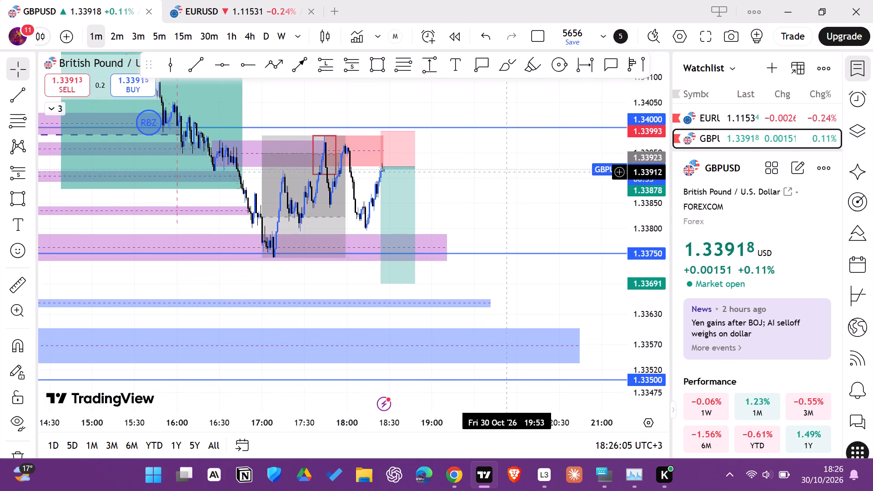
pyautogui.moveTo(657, 351); pyautogui.dragTo(616, 241)
pyautogui.moveTo(504, 167); pyautogui.dragTo(527, 335)
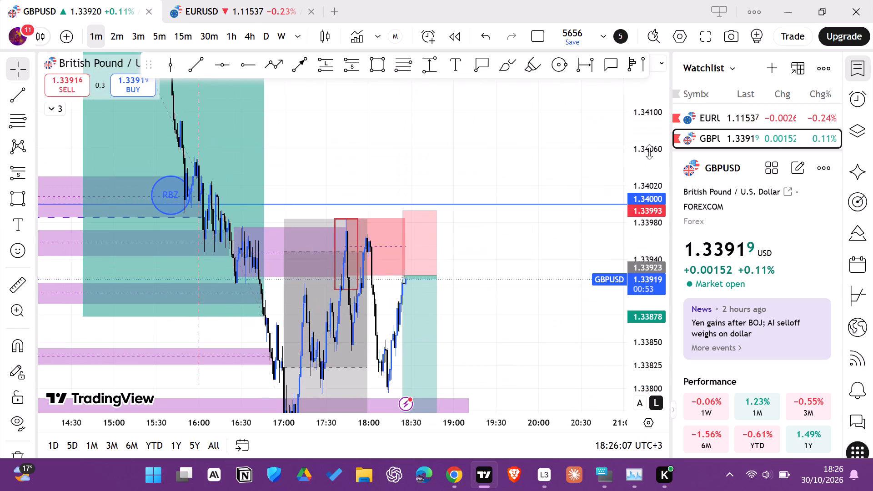
pyautogui.moveTo(652, 141); pyautogui.dragTo(630, 209)
pyautogui.moveTo(510, 129); pyautogui.dragTo(517, 301)
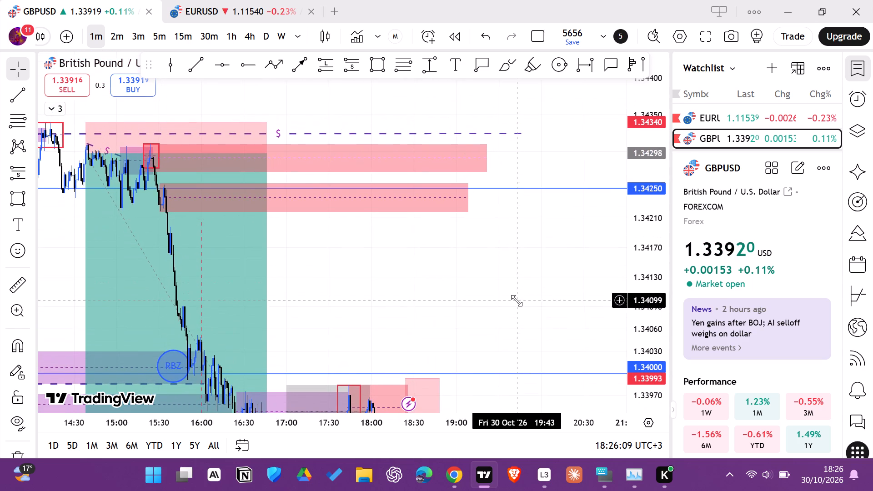
pyautogui.moveTo(470, 198); pyautogui.dragTo(493, 209)
pyautogui.moveTo(514, 265); pyautogui.dragTo(515, 272)
pyautogui.moveTo(528, 312); pyautogui.dragTo(506, 105)
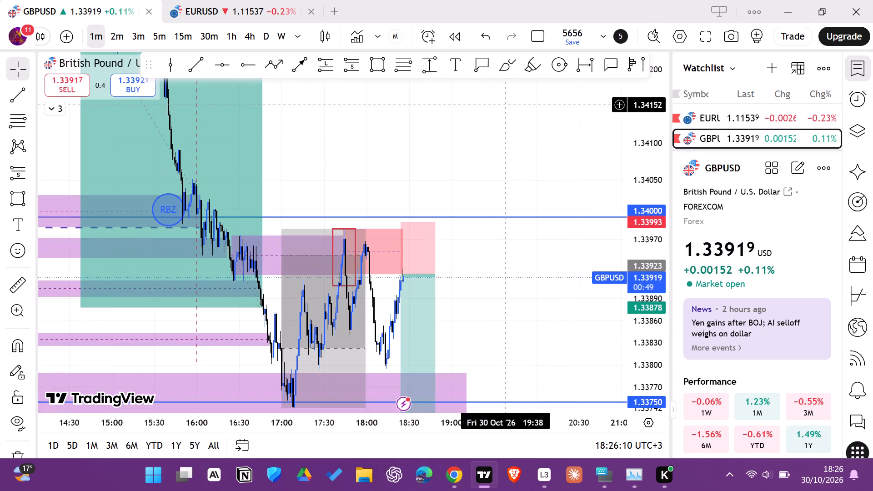
pyautogui.moveTo(527, 326); pyautogui.dragTo(512, 215)
pyautogui.moveTo(647, 322); pyautogui.dragTo(633, 277)
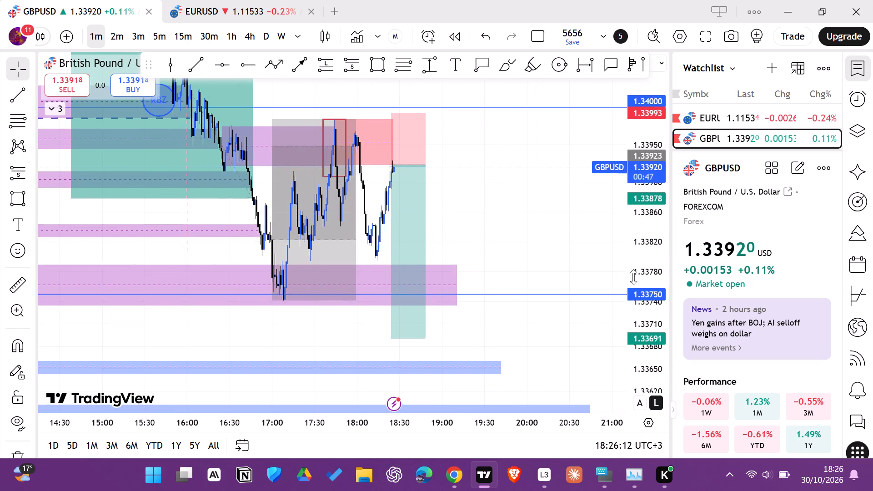
pyautogui.moveTo(633, 277); pyautogui.dragTo(629, 273)
pyautogui.moveTo(494, 190); pyautogui.dragTo(492, 205)
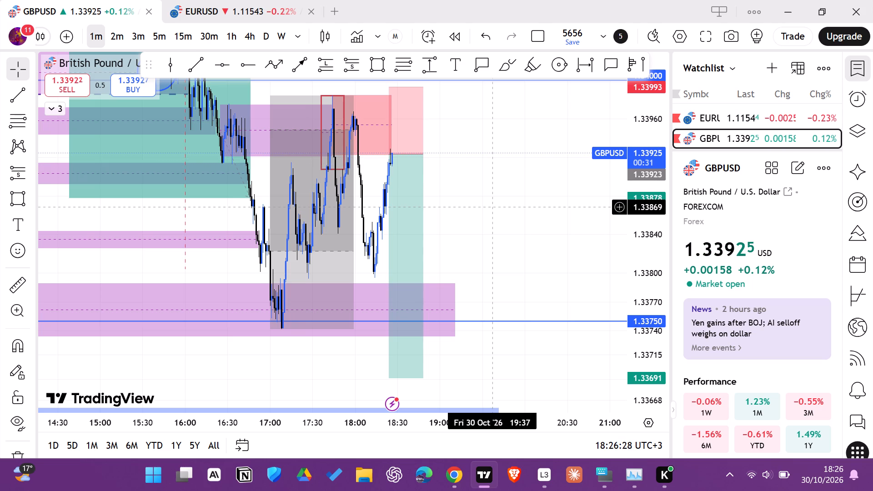
pyautogui.moveTo(492, 207); pyautogui.dragTo(499, 229)
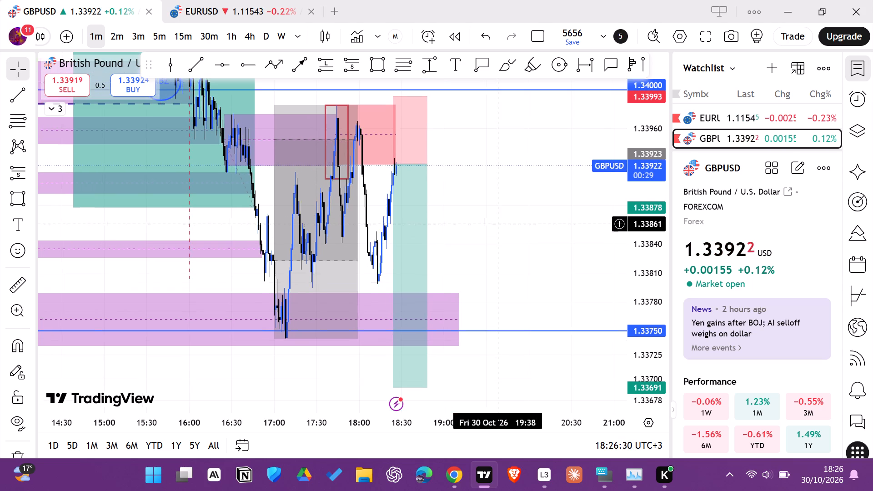
# Switch the chart to EURUSD and examine one-minute price action around the marked long position and the zones below it.
pyautogui.click(704, 125)
pyautogui.click(242, 2)
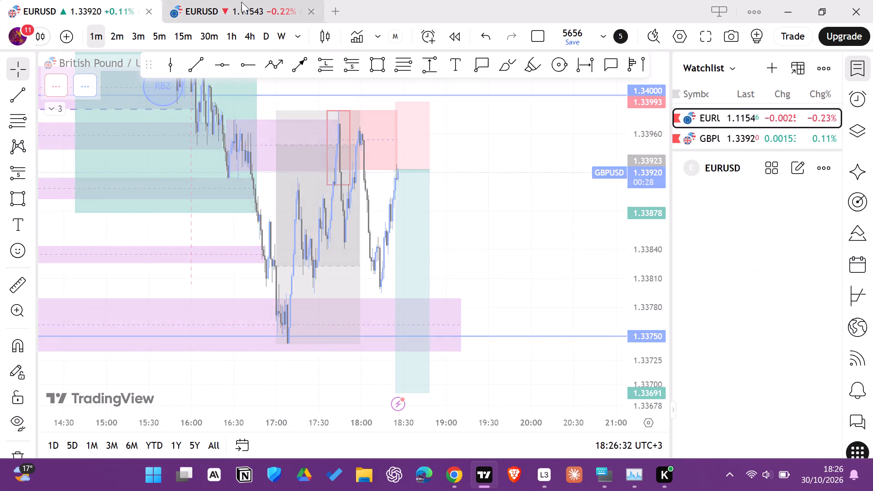
pyautogui.moveTo(472, 229); pyautogui.dragTo(460, 220)
pyautogui.click(106, 0)
pyautogui.moveTo(505, 249); pyautogui.dragTo(491, 164)
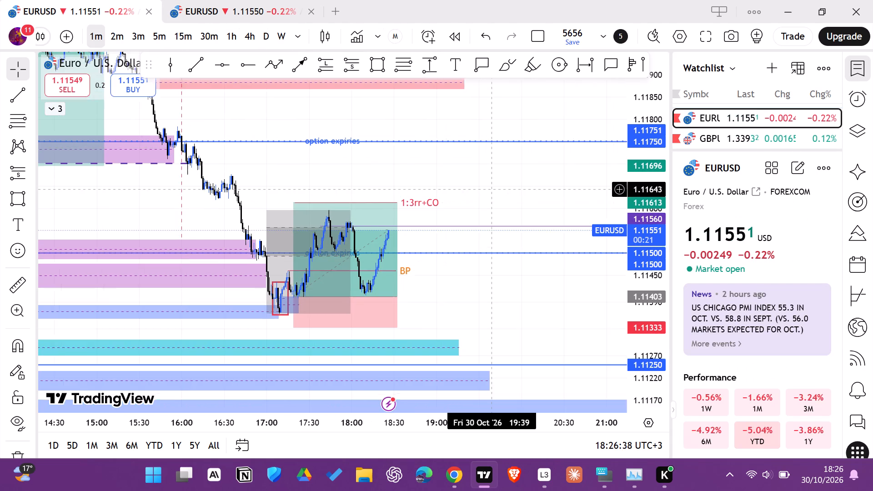
pyautogui.moveTo(491, 164); pyautogui.dragTo(492, 146)
pyautogui.moveTo(645, 345); pyautogui.dragTo(603, 247)
pyautogui.moveTo(508, 246); pyautogui.dragTo(507, 246)
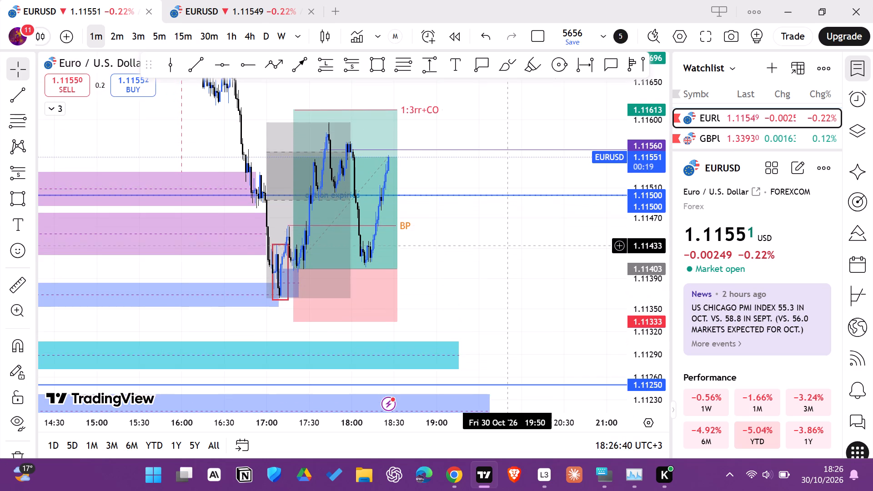
pyautogui.moveTo(507, 246); pyautogui.dragTo(505, 260)
pyautogui.moveTo(505, 260); pyautogui.dragTo(507, 277)
pyautogui.moveTo(634, 346); pyautogui.dragTo(632, 316)
pyautogui.moveTo(541, 288); pyautogui.dragTo(542, 294)
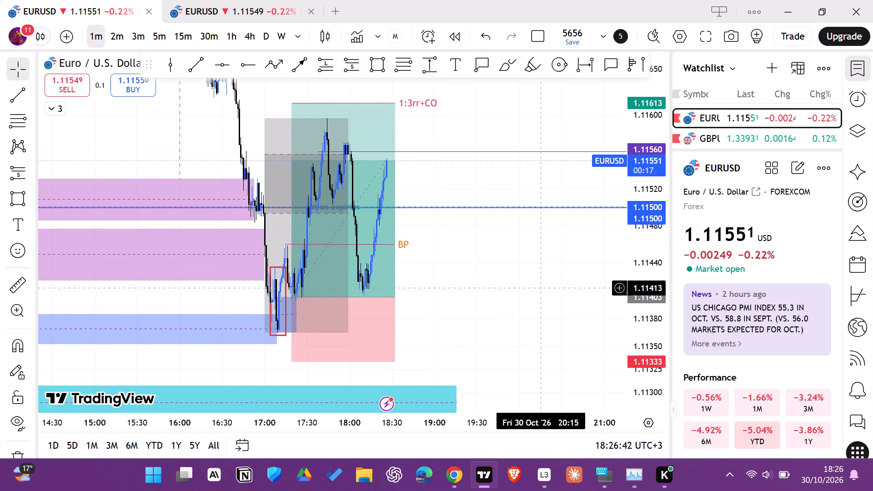
pyautogui.moveTo(542, 294); pyautogui.dragTo(541, 314)
# Extend the 1:3rr+CO line along the long position's 1.11613 target so it ends at about 19:06.
pyautogui.moveTo(407, 123); pyautogui.dragTo(401, 122)
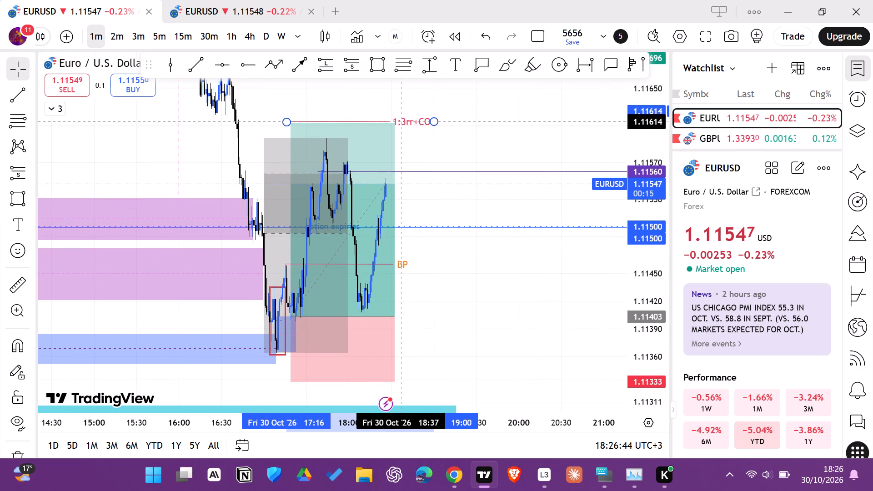
pyautogui.moveTo(401, 122); pyautogui.dragTo(402, 123)
pyautogui.click(476, 283)
pyautogui.moveTo(476, 283); pyautogui.dragTo(487, 303)
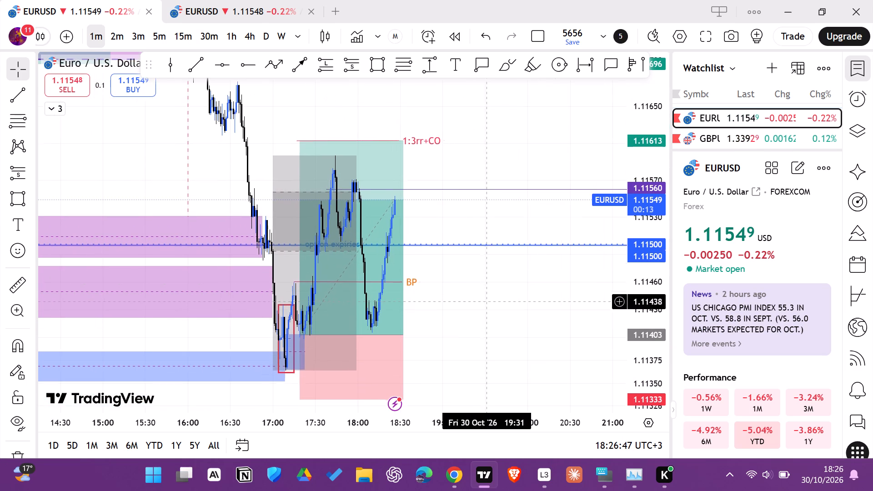
pyautogui.moveTo(441, 140); pyautogui.dragTo(456, 142)
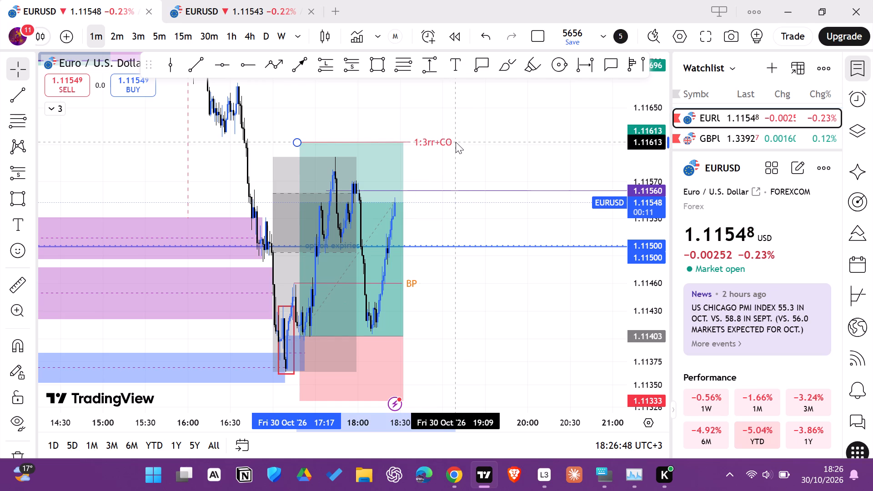
pyautogui.moveTo(456, 142); pyautogui.dragTo(456, 141)
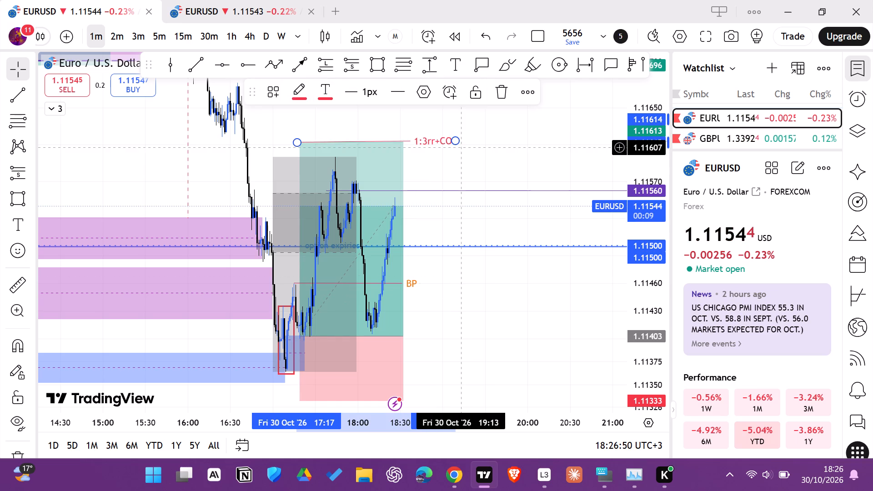
pyautogui.moveTo(456, 139); pyautogui.dragTo(465, 141)
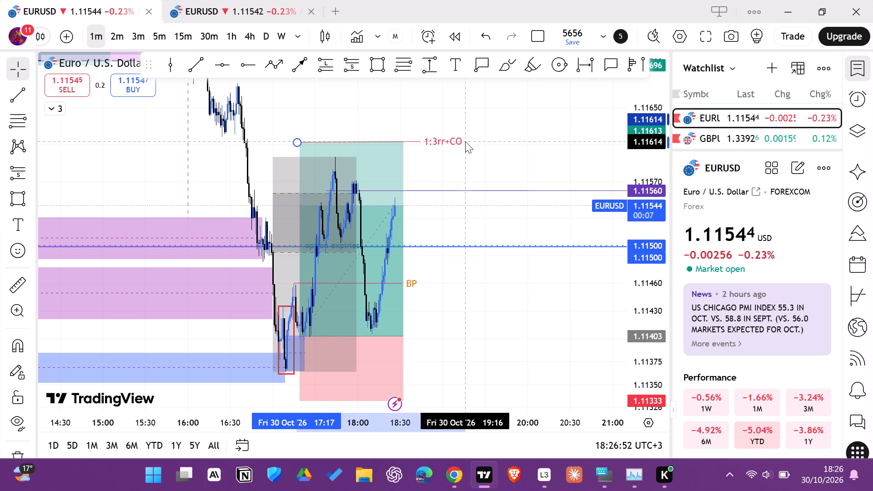
pyautogui.moveTo(465, 141); pyautogui.dragTo(451, 142)
pyautogui.click(472, 291)
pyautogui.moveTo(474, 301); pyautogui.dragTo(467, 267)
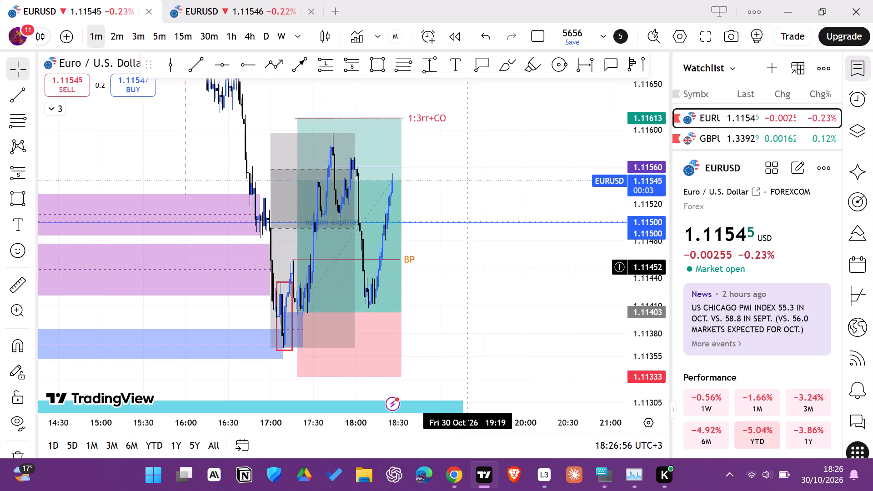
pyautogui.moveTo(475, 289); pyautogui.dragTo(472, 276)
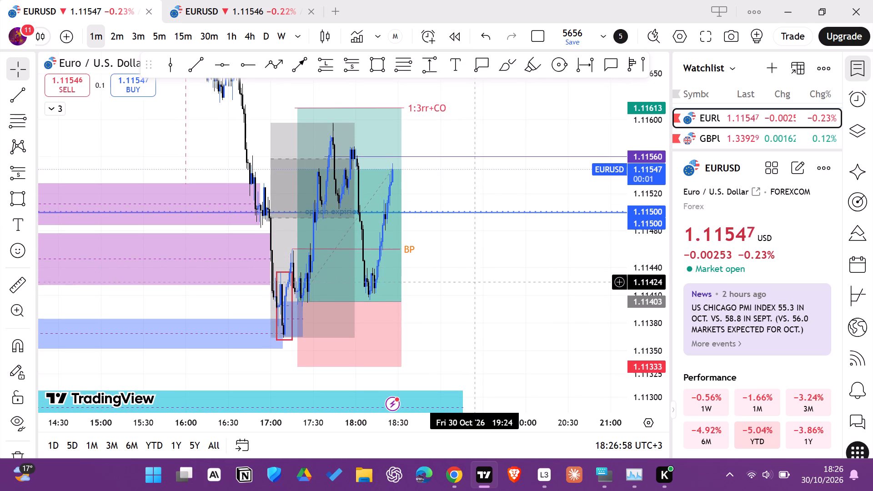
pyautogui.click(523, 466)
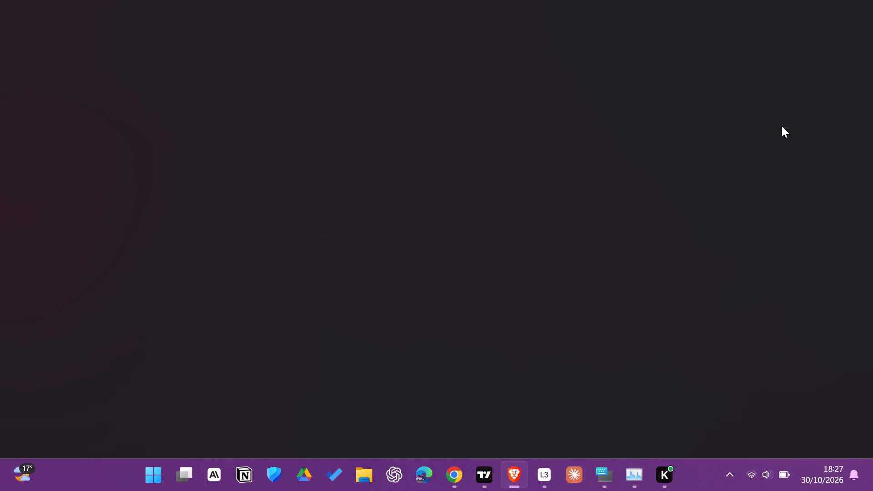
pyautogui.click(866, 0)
# Switch to Chrome and read the economic calendar and FinancialJuice headlines on the Trading Journal's Market News dashboard.
pyautogui.click(452, 467)
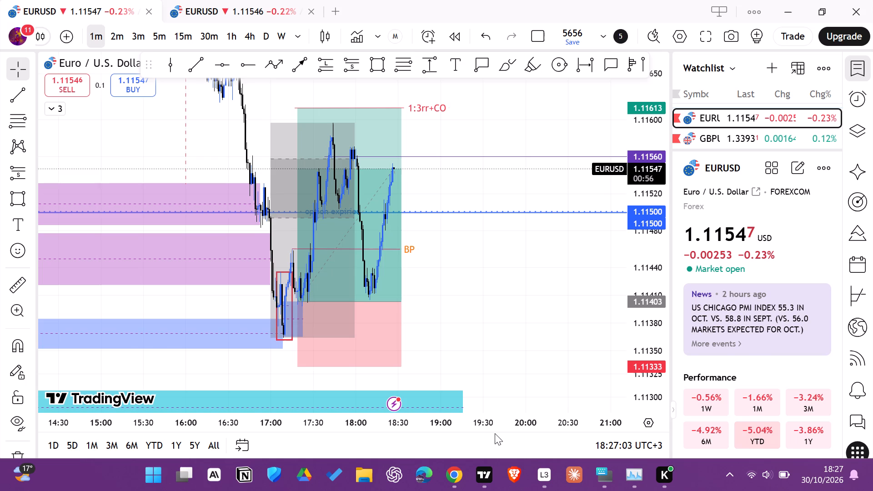
pyautogui.scroll(2, 567, 168)
pyautogui.scroll(9, 865, 210)
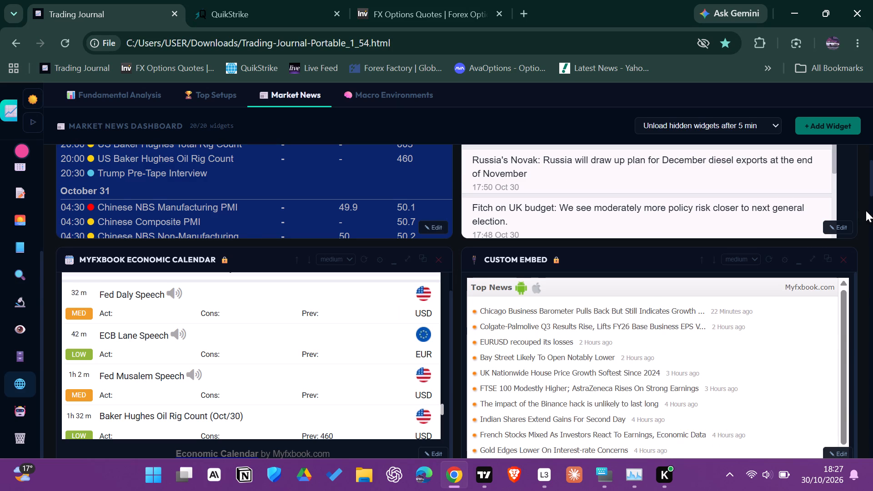
pyautogui.scroll(2, 866, 210)
pyautogui.scroll(-1, 866, 210)
pyautogui.scroll(4, 866, 210)
pyautogui.scroll(-1, 697, 246)
pyautogui.scroll(2, 697, 246)
pyautogui.scroll(-2, 697, 246)
pyautogui.scroll(2, 697, 246)
pyautogui.scroll(-4, 697, 246)
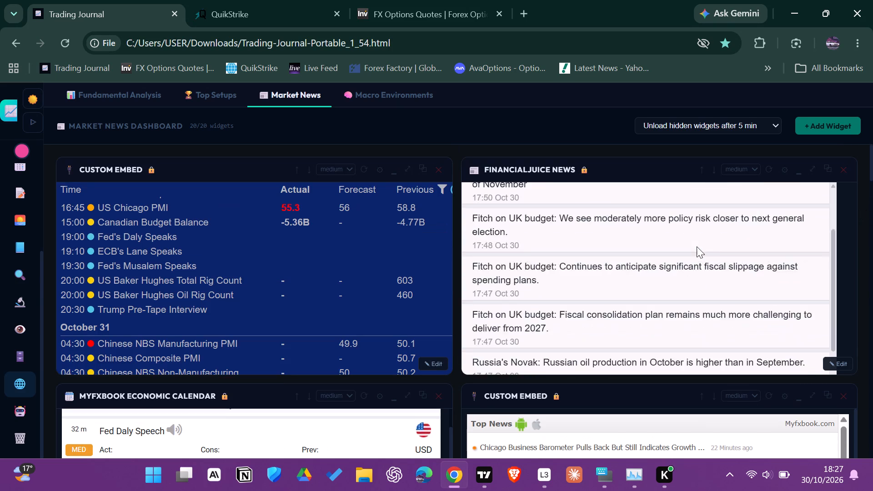
pyautogui.scroll(4, 697, 246)
pyautogui.scroll(-2, 697, 246)
pyautogui.scroll(9, 697, 246)
# Refresh and examine the QuikStrike EUR/USD futures price chart, checking the Investing.com EUR/USD options quotes alongside it.
pyautogui.click(447, 0)
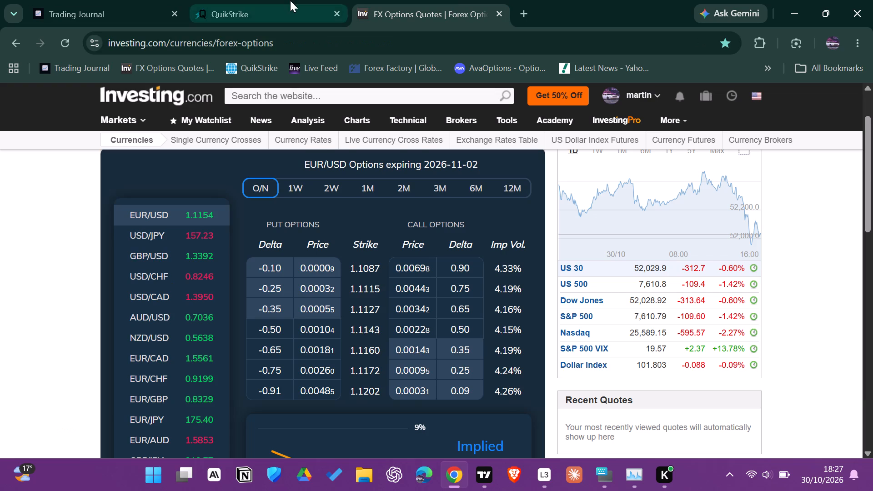
pyautogui.click(281, 1)
pyautogui.click(77, 0)
pyautogui.click(239, 1)
pyautogui.scroll(1, 872, 186)
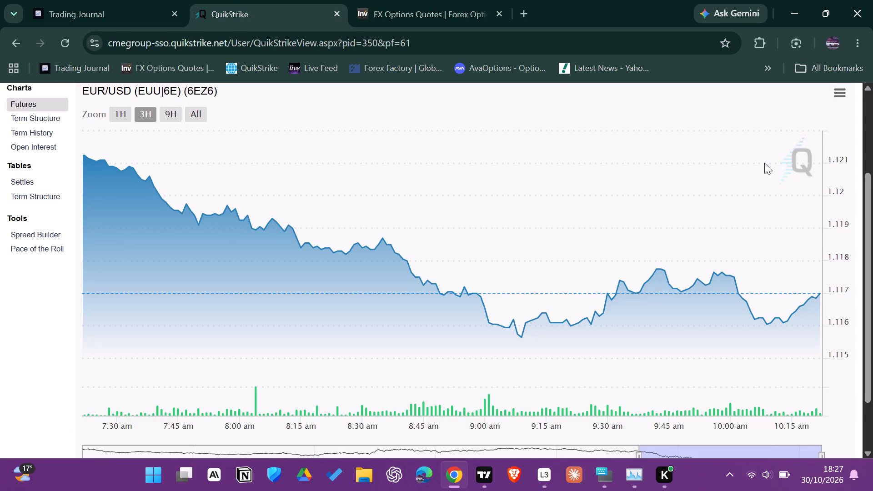
pyautogui.scroll(4, 764, 163)
pyautogui.click(846, 143)
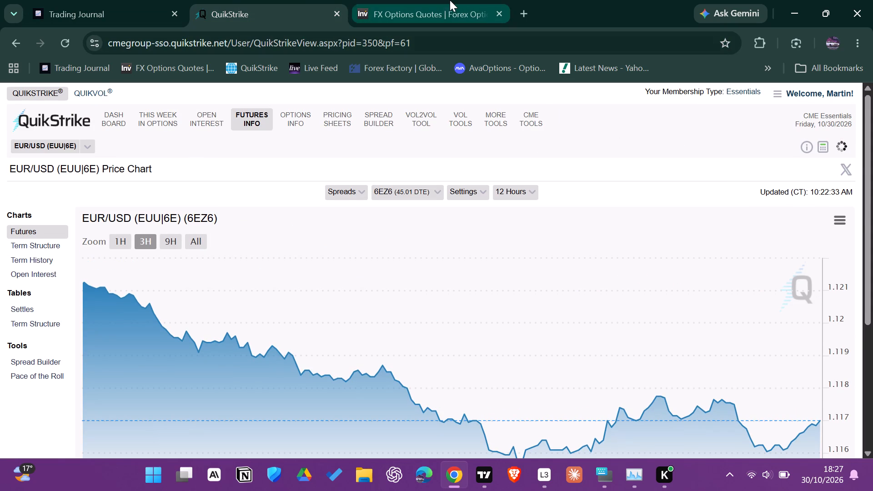
pyautogui.click(450, 0)
pyautogui.click(234, 0)
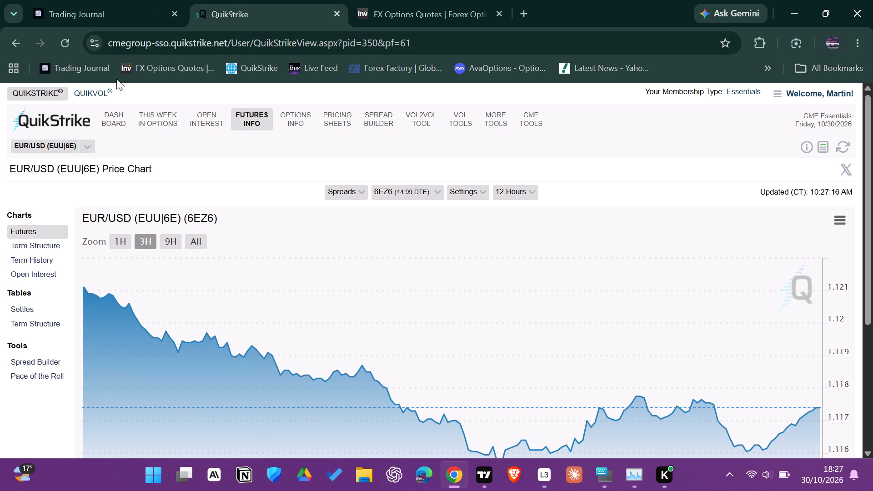
pyautogui.scroll(-2, 57, 172)
pyautogui.scroll(-1, 0, 326)
pyautogui.click(116, 0)
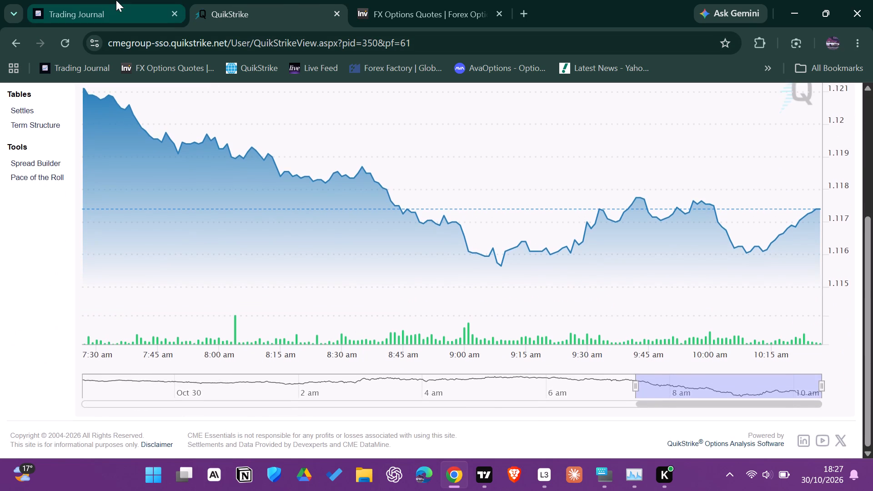
# Switch back to TradingView and examine the EURUSD one-minute chart around the marked long position.
pyautogui.click(490, 478)
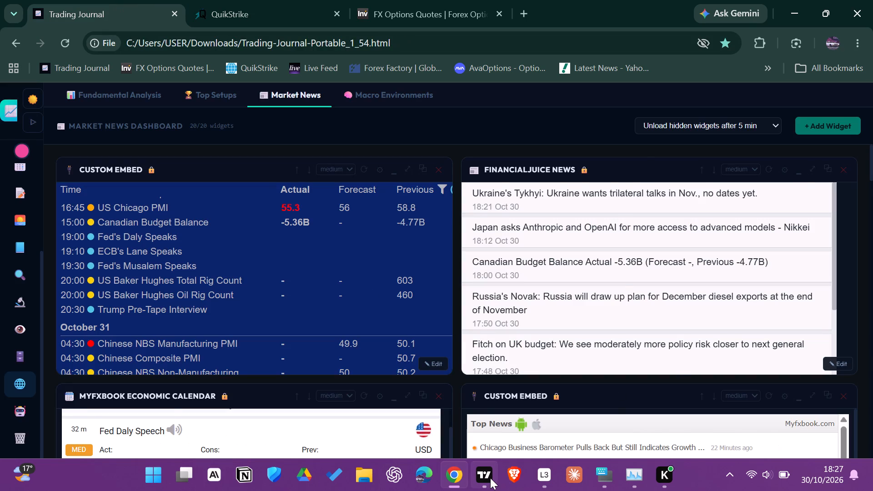
pyautogui.moveTo(523, 270); pyautogui.dragTo(502, 267)
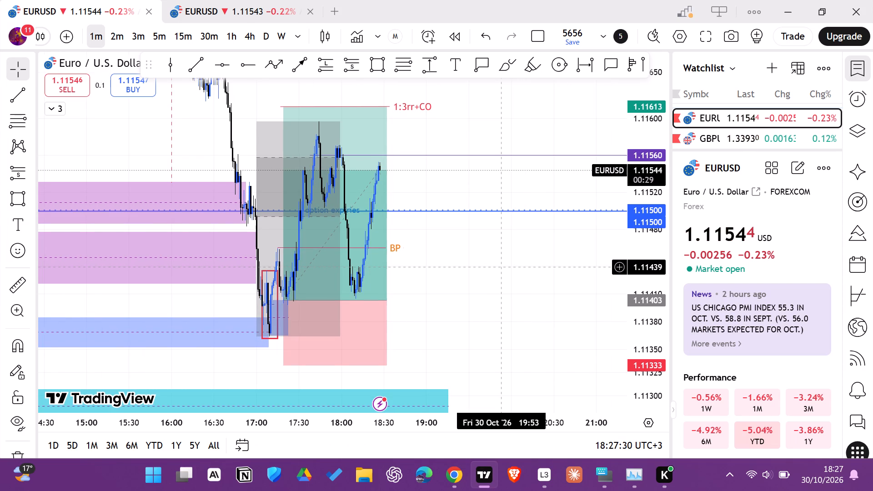
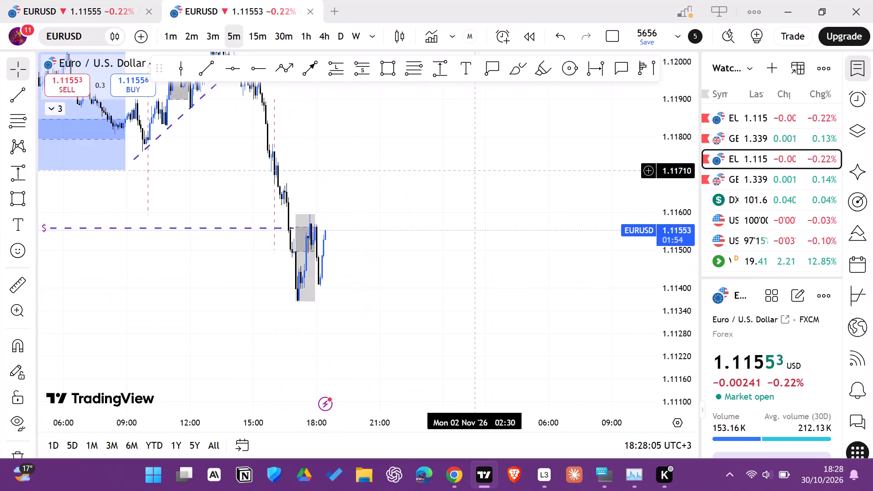
# Examine the EURUSD charts, and switch to the GBPUSD one-minute chart to review price around the marked short position.
pyautogui.moveTo(435, 162); pyautogui.dragTo(520, 152)
pyautogui.moveTo(497, 152); pyautogui.dragTo(510, 157)
pyautogui.click(138, 0)
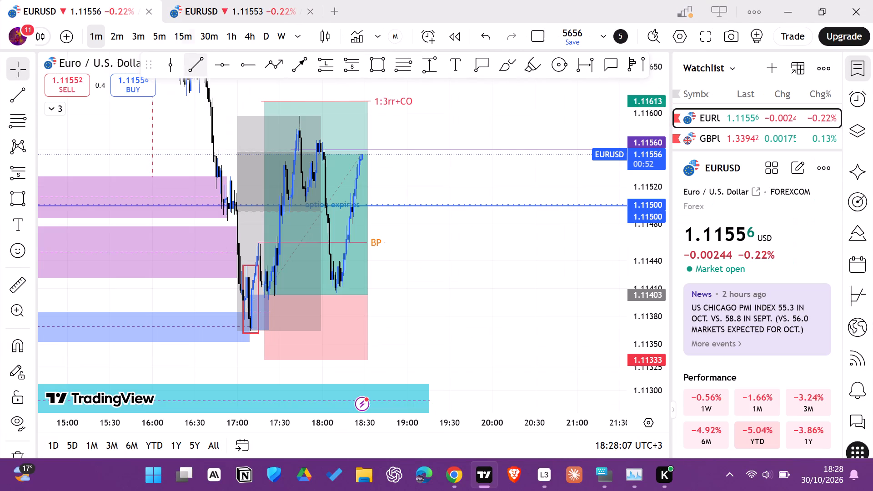
pyautogui.moveTo(447, 261); pyautogui.dragTo(477, 267)
pyautogui.click(788, 136)
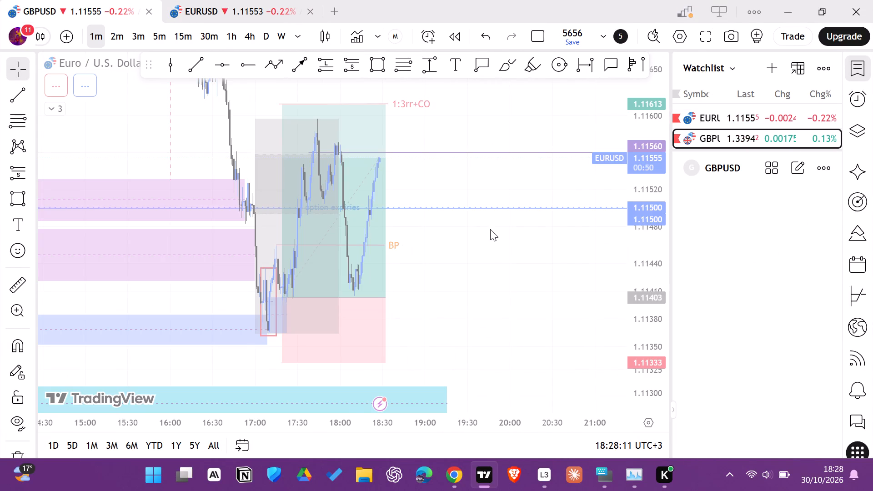
pyautogui.moveTo(521, 316); pyautogui.dragTo(528, 184)
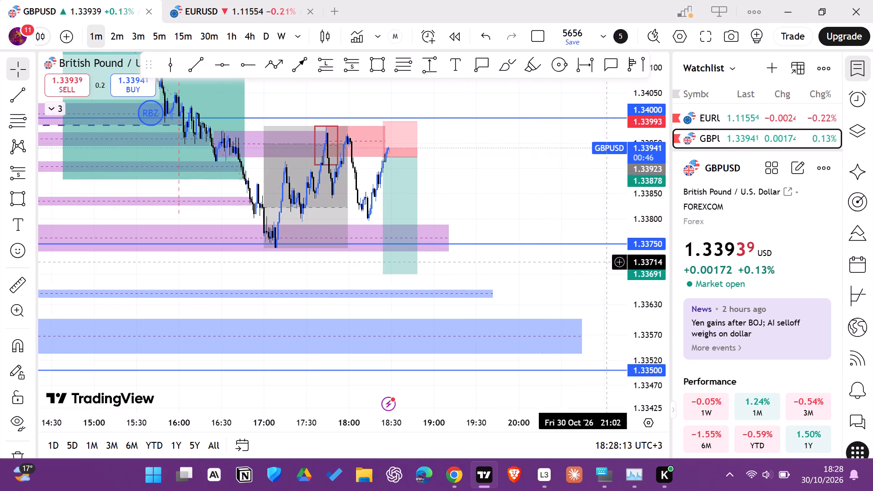
pyautogui.moveTo(637, 337); pyautogui.dragTo(613, 216)
pyautogui.moveTo(514, 142); pyautogui.dragTo(529, 251)
pyautogui.scroll(1, 520, 235)
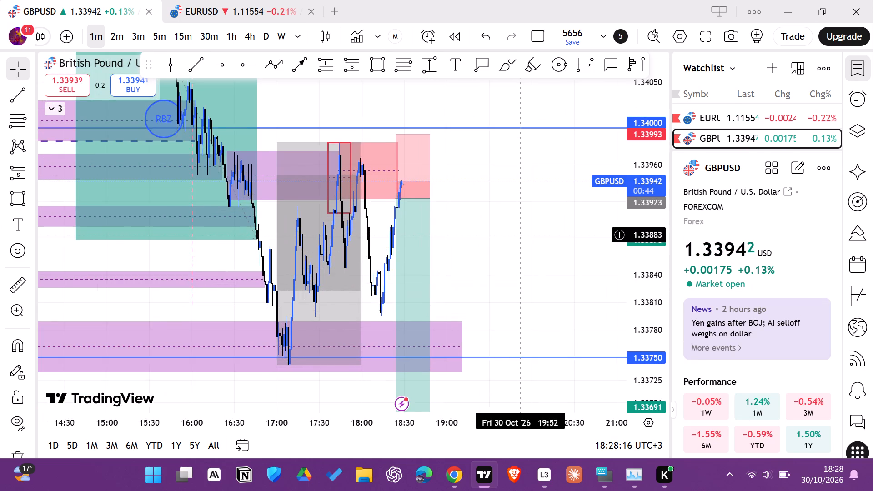
pyautogui.scroll(1, 520, 235)
# Switch to Chrome and examine the GBP/USD options quotes on Investing.com, checking QuikStrike and the Market News dashboard alongside them.
pyautogui.click(458, 472)
pyautogui.click(286, 0)
pyautogui.click(379, 1)
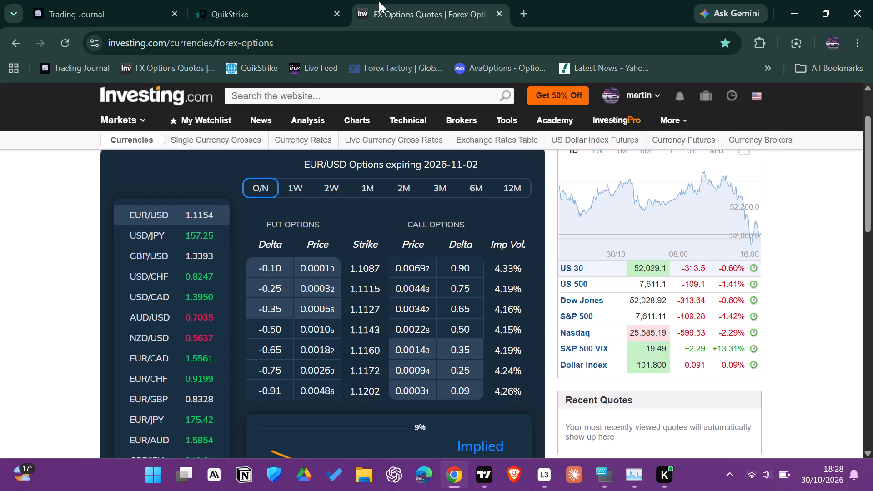
pyautogui.click(153, 257)
pyautogui.click(153, 175)
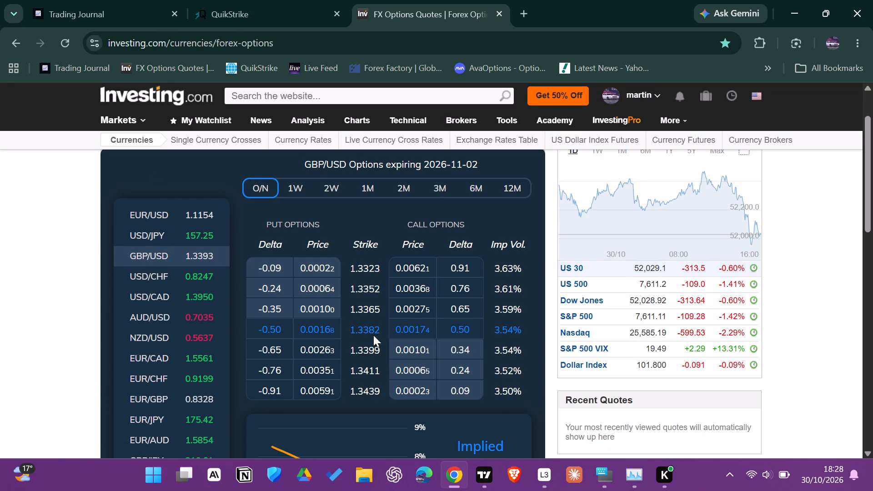
pyautogui.click(252, 0)
pyautogui.click(108, 0)
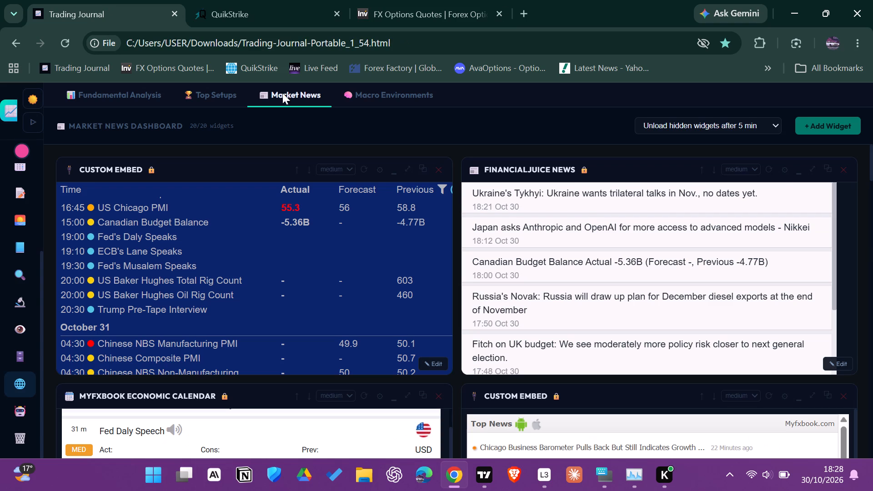
pyautogui.click(263, 0)
pyautogui.click(140, 0)
# Switch back to TradingView and examine the GBPUSD one-minute chart around the short position's entry.
pyautogui.click(490, 484)
pyautogui.moveTo(453, 275); pyautogui.dragTo(474, 283)
pyautogui.scroll(-1, 474, 283)
pyautogui.scroll(1, 474, 283)
pyautogui.scroll(-1, 474, 283)
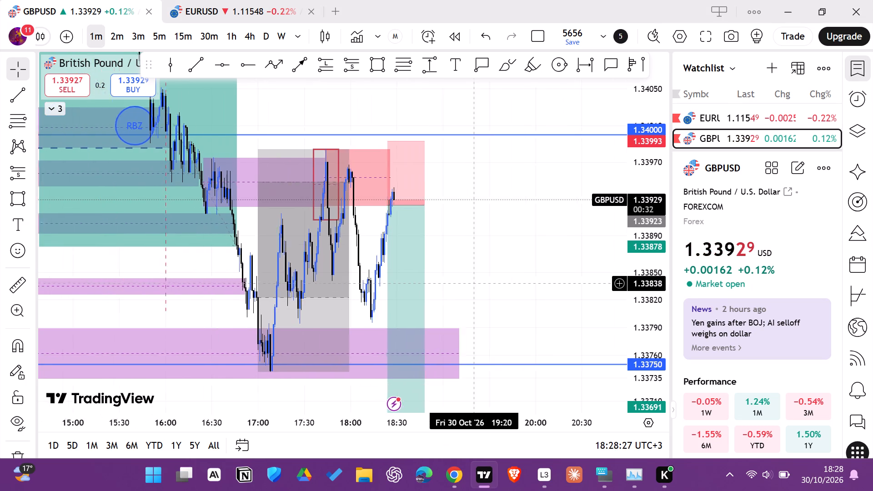
pyautogui.moveTo(494, 280); pyautogui.dragTo(496, 241)
pyautogui.click(607, 11)
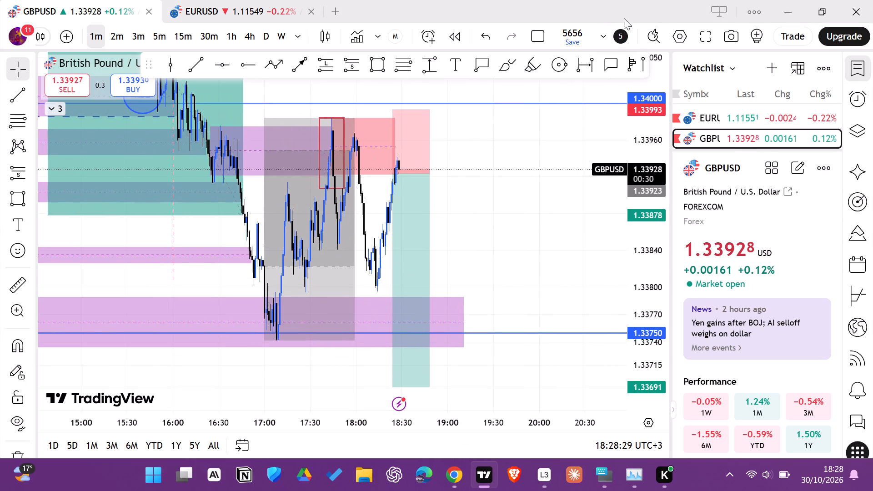
# Switch to EURUSD and examine the one-minute price action between the long position's entry and its 1:3rr+CO target, glancing at the five-minute chart.
pyautogui.click(728, 119)
pyautogui.click(269, 0)
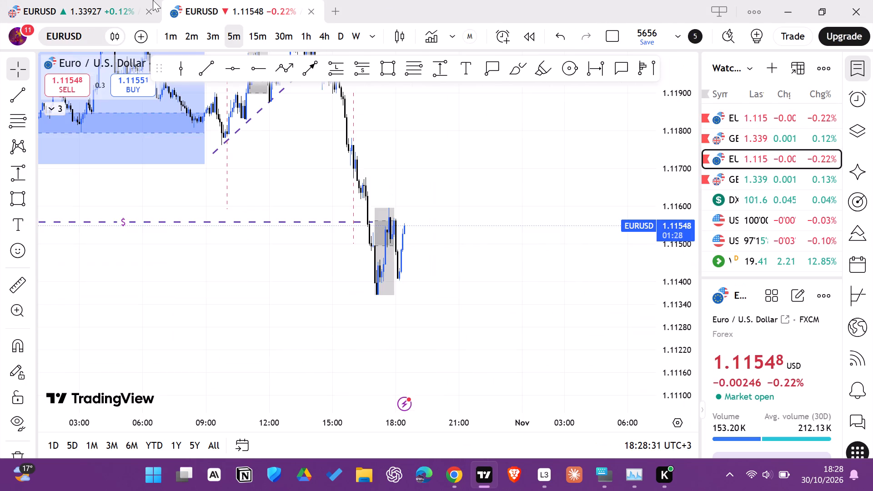
pyautogui.click(130, 1)
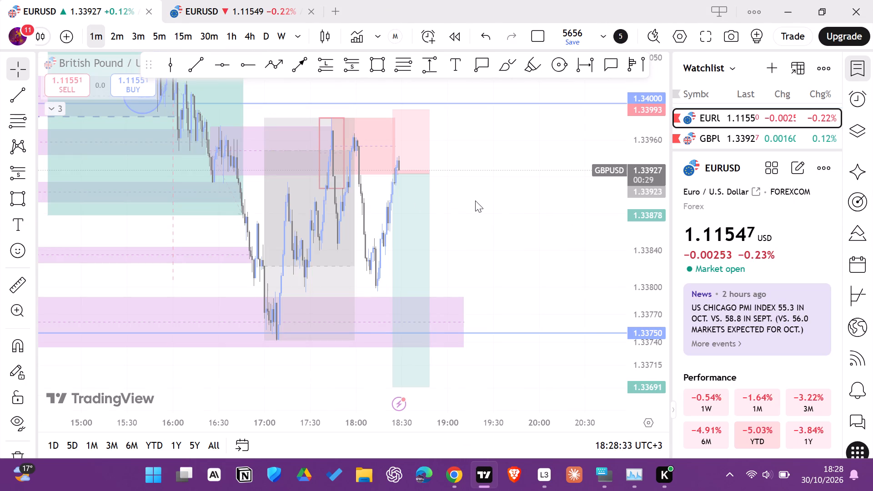
pyautogui.moveTo(509, 269); pyautogui.dragTo(514, 201)
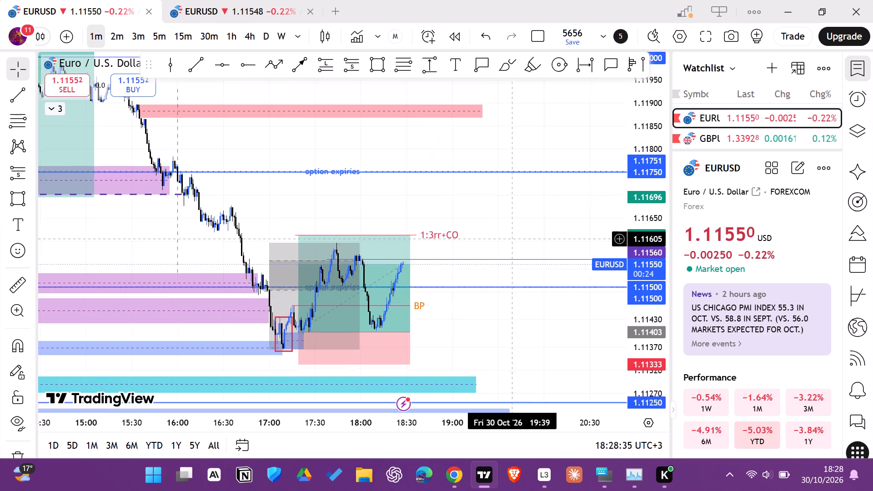
pyautogui.moveTo(514, 201); pyautogui.dragTo(520, 171)
pyautogui.moveTo(634, 363); pyautogui.dragTo(615, 237)
pyautogui.moveTo(528, 282); pyautogui.dragTo(521, 279)
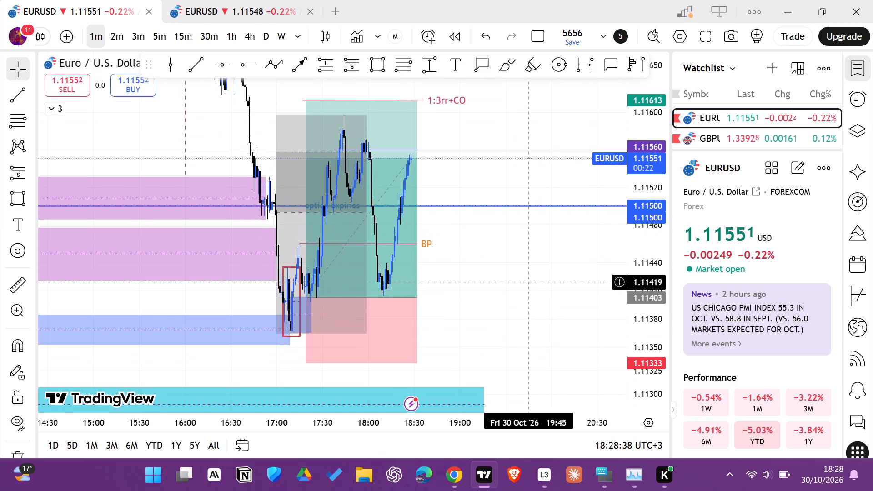
pyautogui.moveTo(521, 279); pyautogui.dragTo(511, 273)
pyautogui.moveTo(511, 273); pyautogui.dragTo(502, 273)
pyautogui.moveTo(500, 272); pyautogui.dragTo(502, 283)
pyautogui.moveTo(502, 284); pyautogui.dragTo(501, 289)
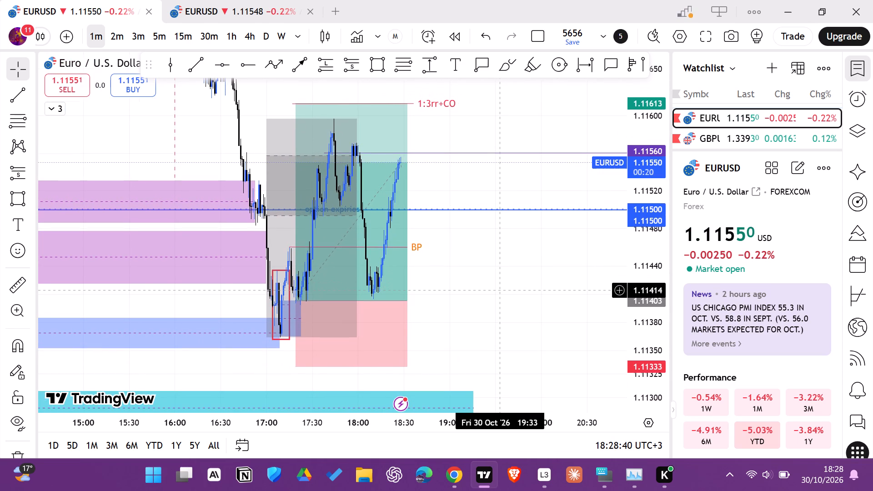
pyautogui.moveTo(500, 290); pyautogui.dragTo(488, 281)
pyautogui.moveTo(488, 281); pyautogui.dragTo(482, 278)
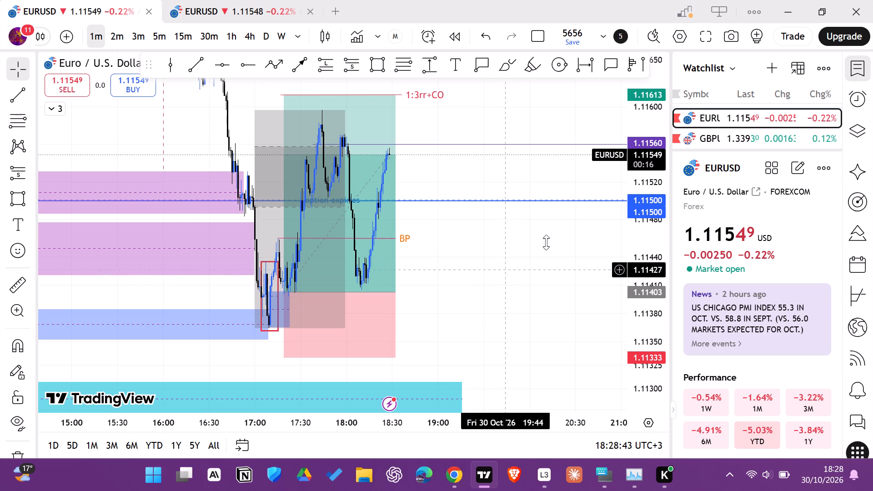
# On the GBPUSD one-minute chart, extend the short position in time so it ends at about 19:00.
pyautogui.click(720, 145)
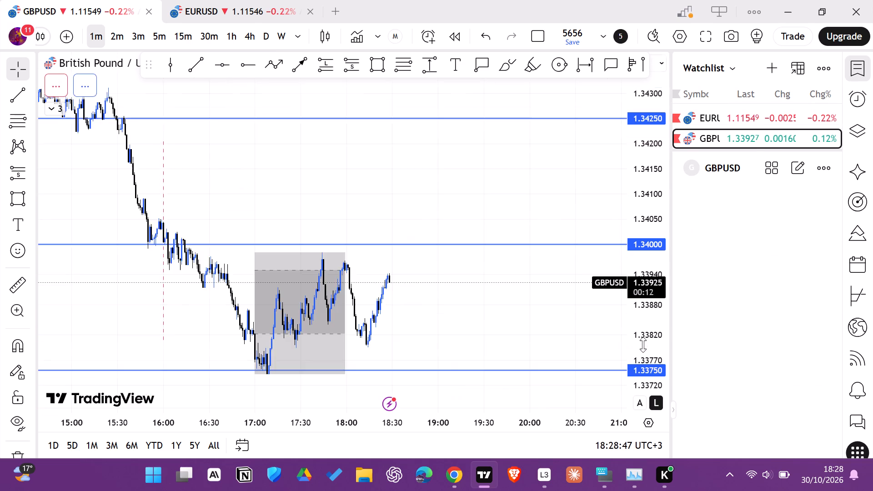
pyautogui.moveTo(643, 345); pyautogui.dragTo(594, 190)
pyautogui.moveTo(538, 355); pyautogui.dragTo(544, 273)
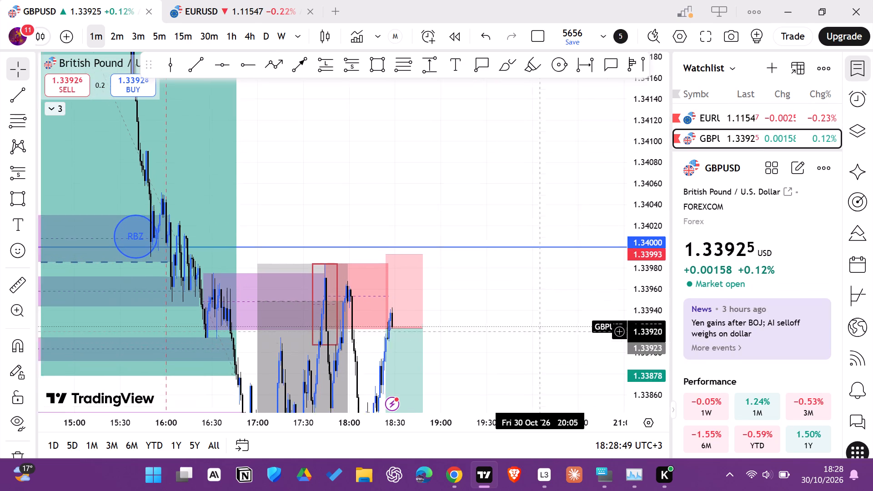
pyautogui.moveTo(544, 273); pyautogui.dragTo(540, 235)
pyautogui.moveTo(554, 278); pyautogui.dragTo(544, 261)
pyautogui.moveTo(556, 281); pyautogui.dragTo(544, 273)
pyautogui.moveTo(544, 270); pyautogui.dragTo(543, 243)
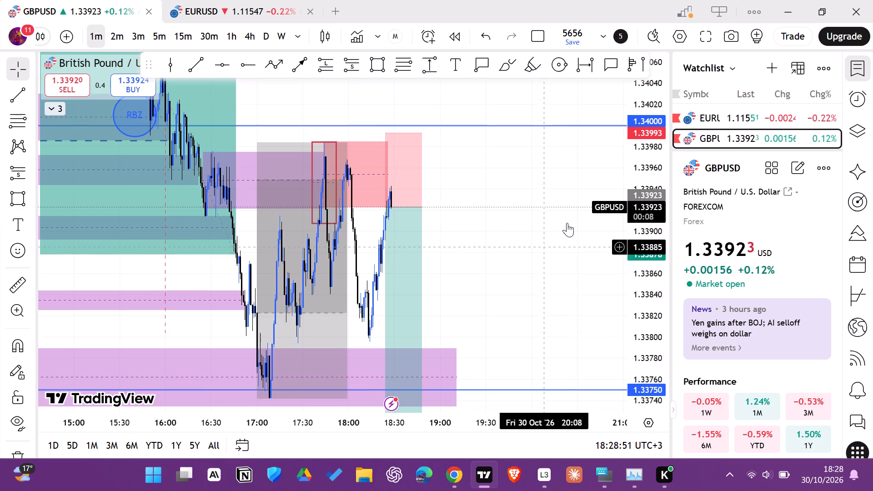
pyautogui.moveTo(656, 156); pyautogui.dragTo(642, 196)
pyautogui.moveTo(539, 250); pyautogui.dragTo(531, 246)
pyautogui.moveTo(527, 240); pyautogui.dragTo(519, 230)
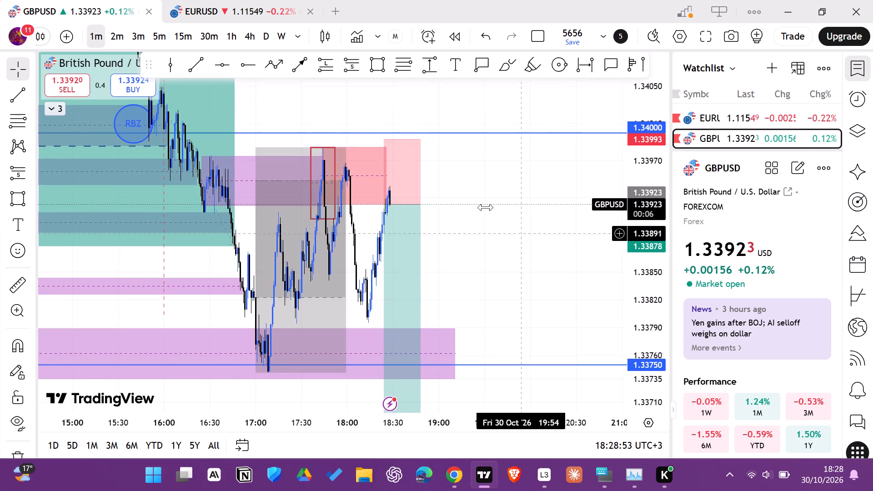
pyautogui.moveTo(420, 201); pyautogui.dragTo(435, 204)
pyautogui.click(502, 228)
# Extend the purple zone around the 1.33750 level in time so it ends at about 19:23.
pyautogui.moveTo(510, 249); pyautogui.dragTo(490, 212)
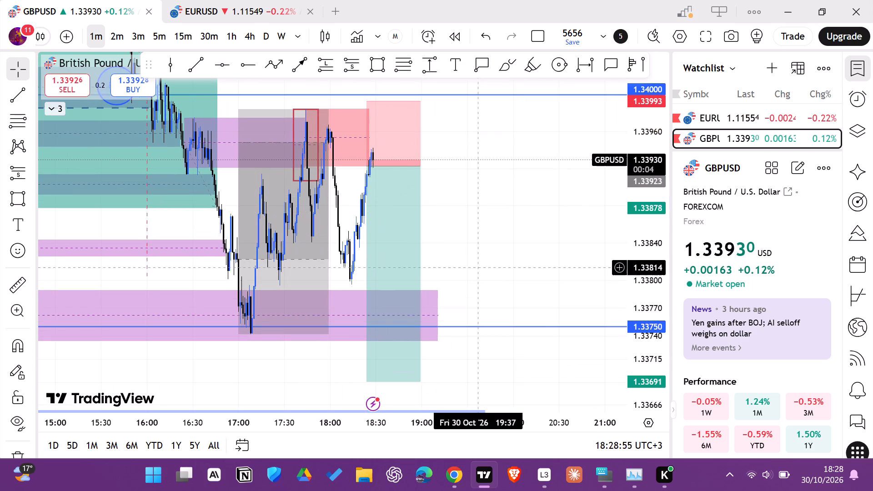
pyautogui.moveTo(437, 320); pyautogui.dragTo(456, 320)
pyautogui.click(477, 233)
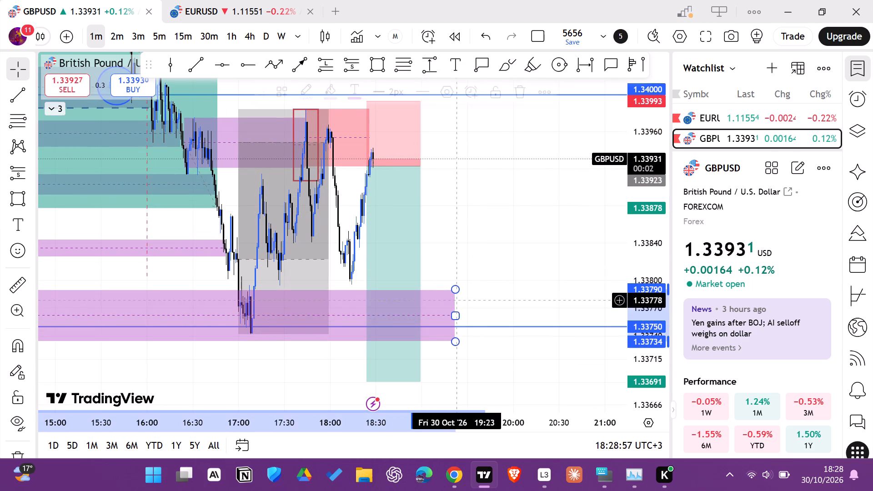
# Draw a rectangle zone from about 17:13 to 19:34 between about 1.33794 and 1.33849.
pyautogui.moveTo(497, 216); pyautogui.dragTo(506, 235)
pyautogui.moveTo(515, 244); pyautogui.dragTo(520, 251)
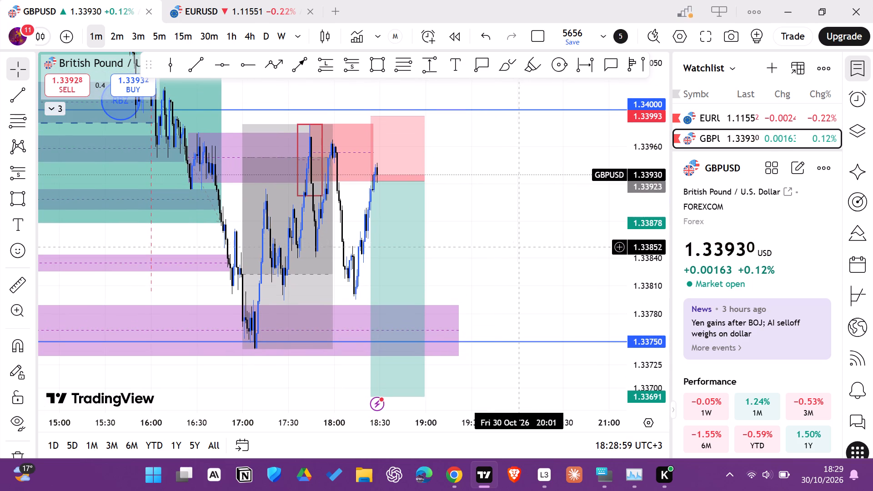
pyautogui.moveTo(520, 251); pyautogui.dragTo(520, 252)
pyautogui.click(373, 72)
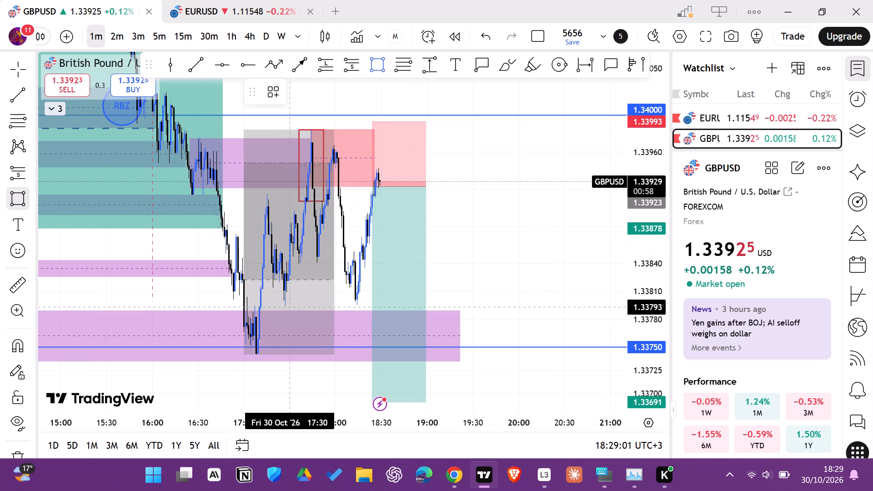
pyautogui.click(264, 306)
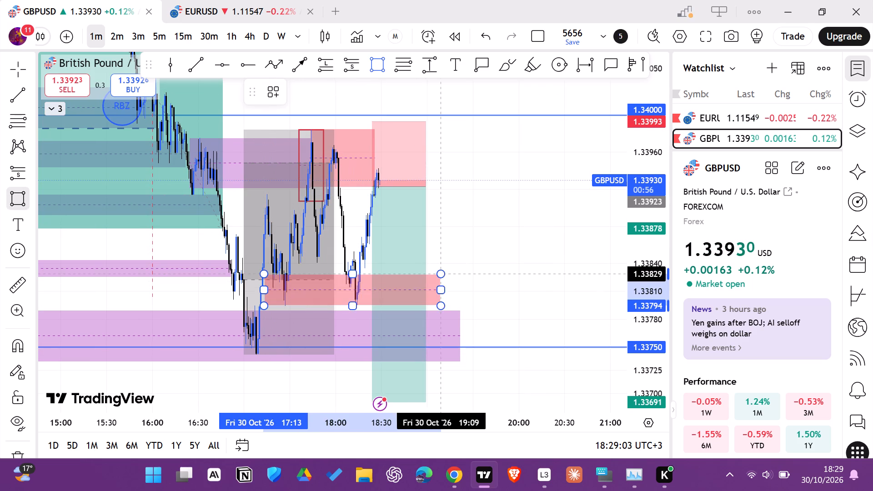
pyautogui.click(480, 255)
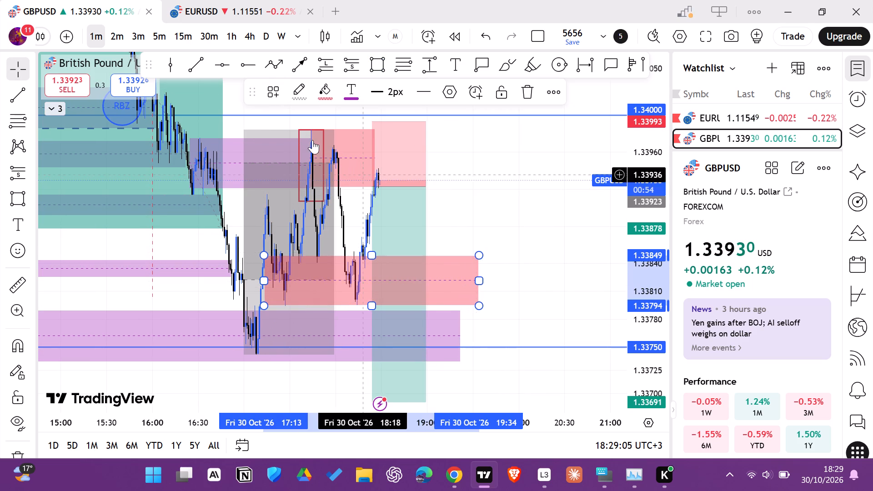
# Apply the saved SMT TRAP drawing template to the new rectangle zone.
pyautogui.click(275, 98)
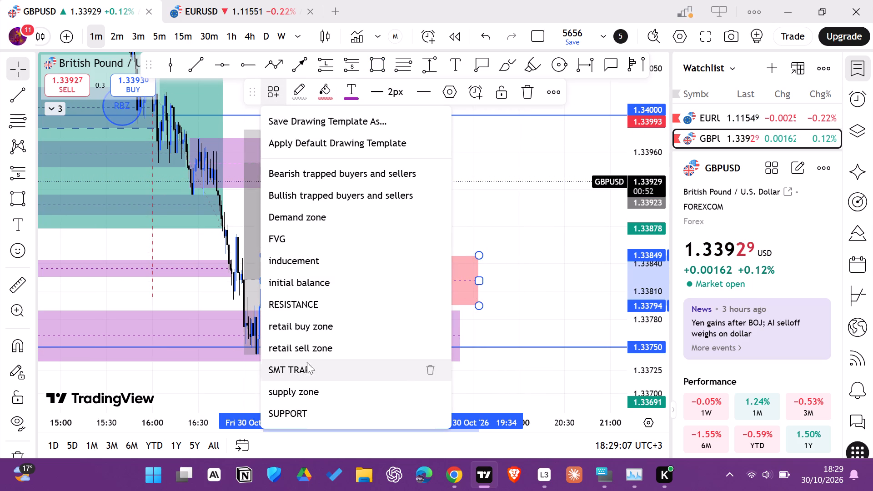
pyautogui.click(309, 368)
pyautogui.click(520, 233)
pyautogui.moveTo(532, 237); pyautogui.dragTo(526, 197)
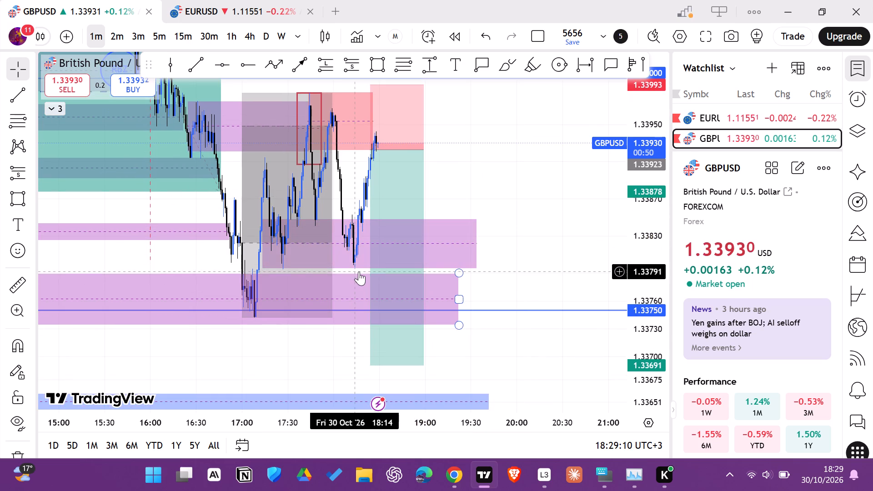
pyautogui.click(368, 268)
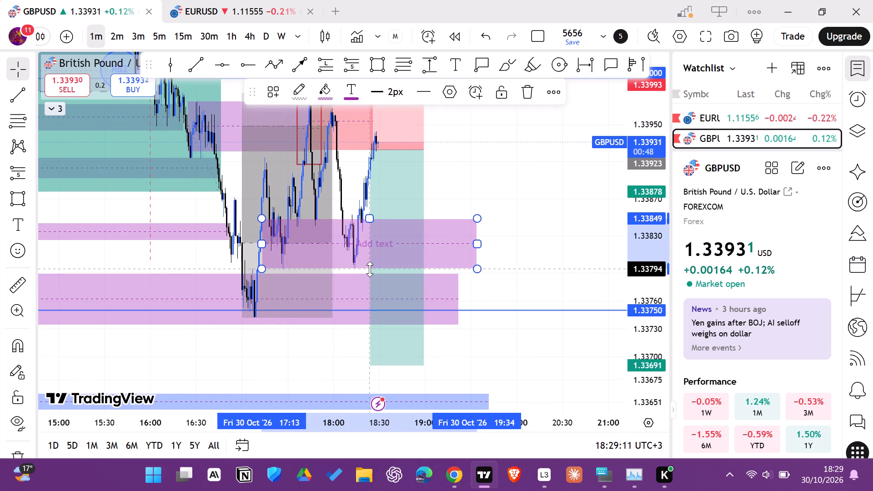
pyautogui.click(456, 187)
pyautogui.moveTo(480, 174); pyautogui.dragTo(497, 250)
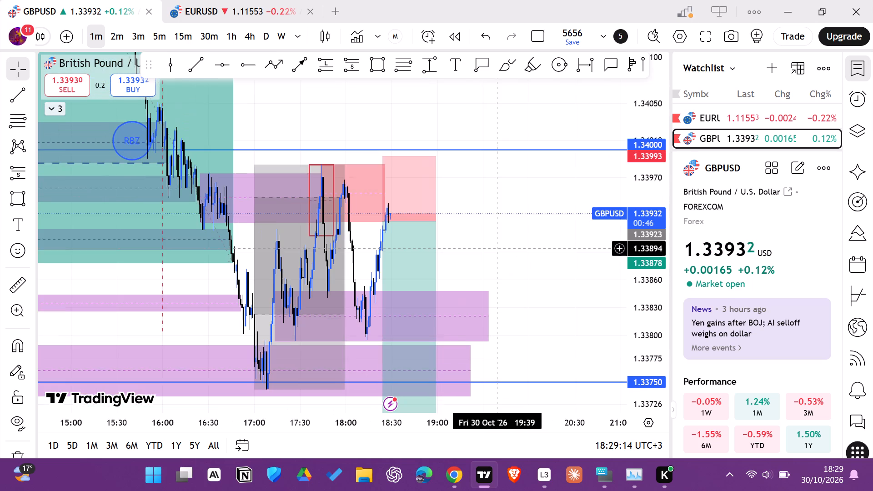
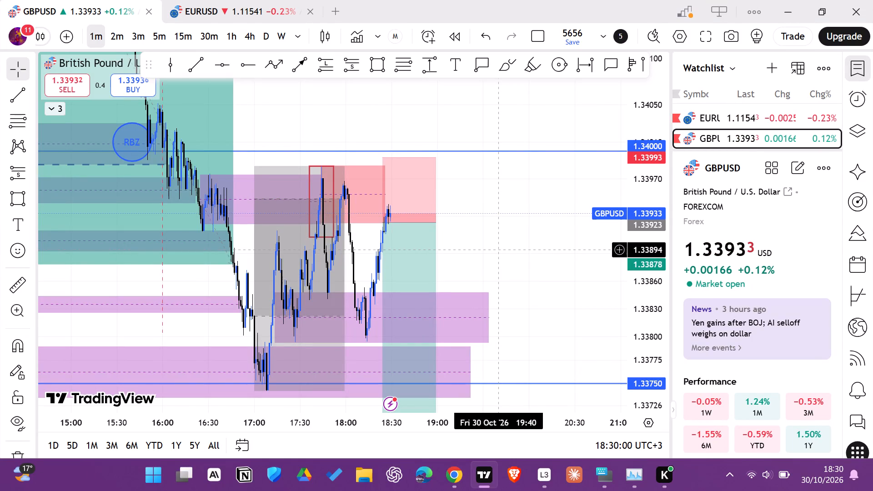
# Compare recent price action on the GBPUSD one-minute, EURUSD five-minute and EURUSD one-minute charts.
pyautogui.moveTo(510, 259); pyautogui.dragTo(496, 234)
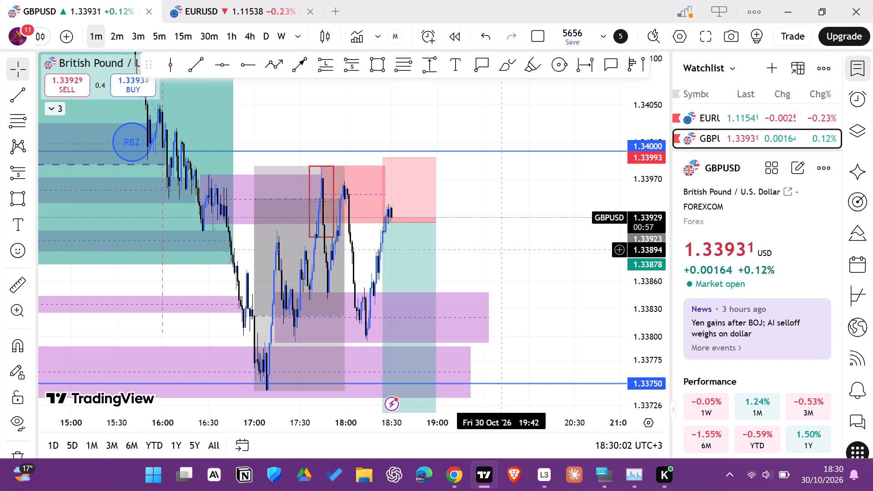
pyautogui.moveTo(496, 234); pyautogui.dragTo(490, 229)
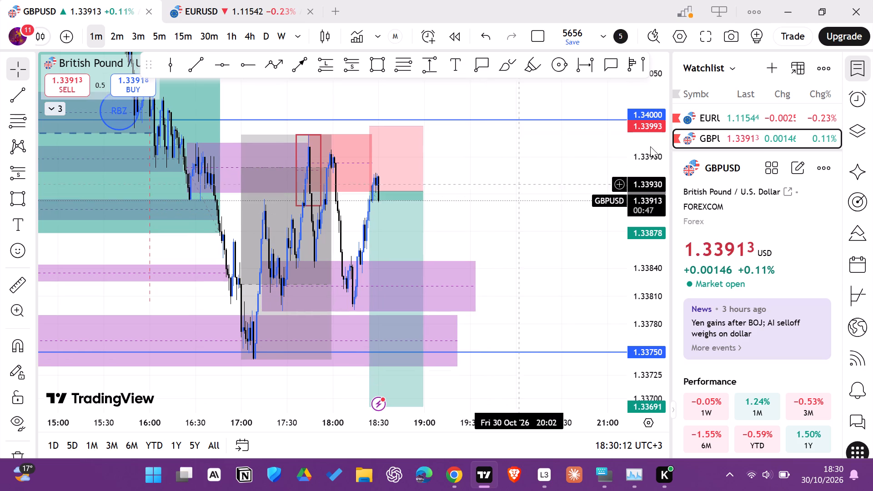
pyautogui.click(727, 121)
pyautogui.click(235, 0)
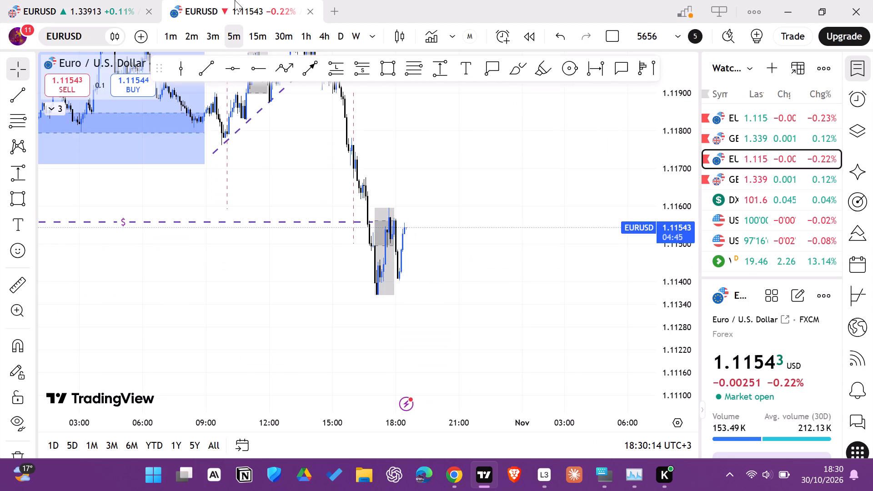
pyautogui.moveTo(635, 267); pyautogui.dragTo(602, 268)
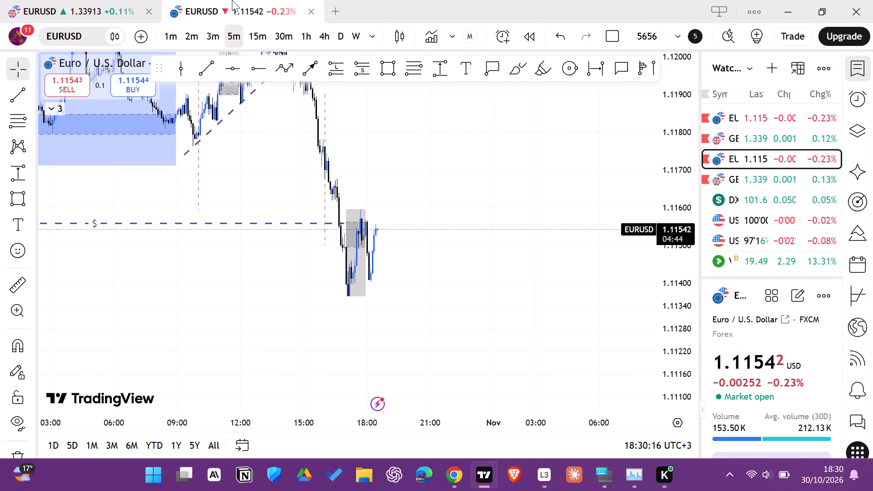
pyautogui.click(83, 0)
pyautogui.moveTo(532, 253); pyautogui.dragTo(557, 153)
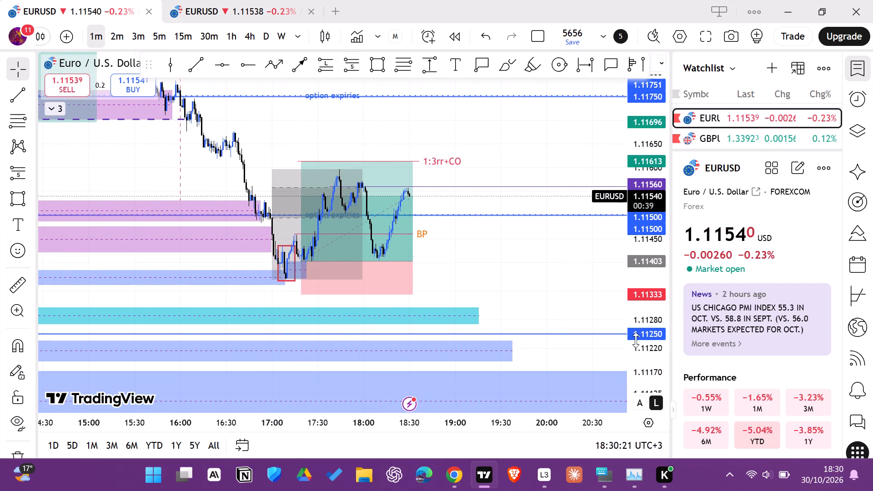
pyautogui.moveTo(632, 361); pyautogui.dragTo(621, 248)
pyautogui.moveTo(542, 252); pyautogui.dragTo(534, 303)
# On the GBPUSD one-minute chart, shorten the purple zone between about 1.33794 and 1.33849 so it ends at about 19:07.
pyautogui.click(761, 132)
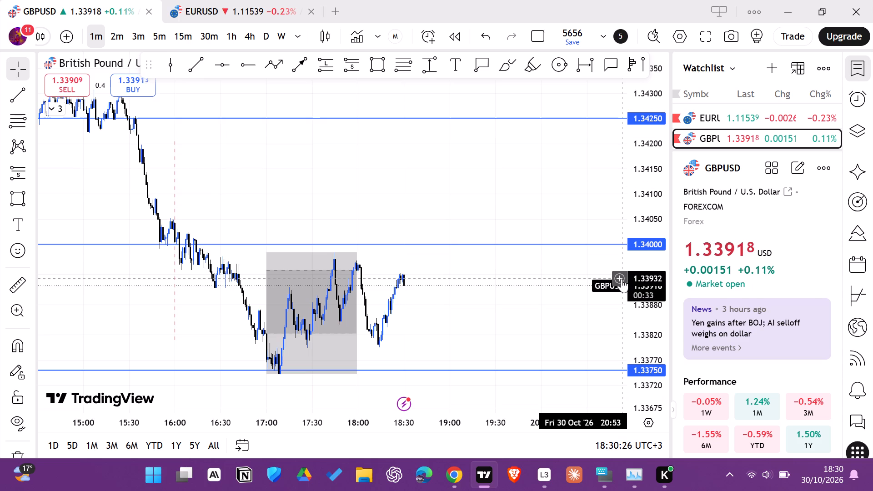
pyautogui.moveTo(652, 356); pyautogui.dragTo(596, 252)
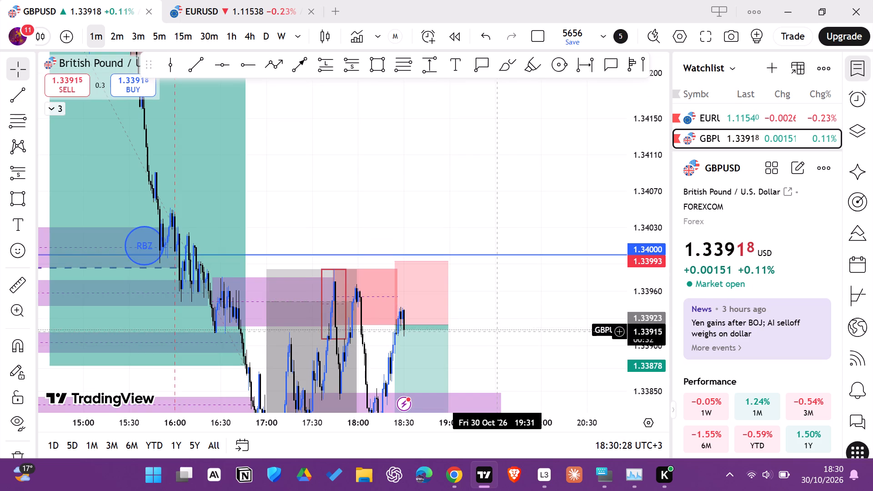
pyautogui.moveTo(516, 312); pyautogui.dragTo(513, 185)
pyautogui.moveTo(534, 290); pyautogui.dragTo(524, 281)
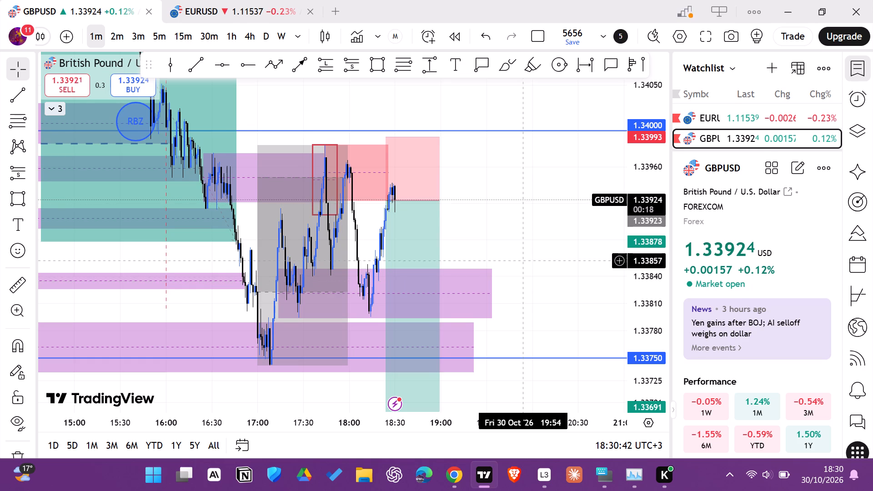
pyautogui.moveTo(497, 261); pyautogui.dragTo(453, 252)
pyautogui.click(499, 215)
# Examine the EURUSD five-minute chart and the GBPUSD one-minute price action around the short position's entry.
pyautogui.moveTo(510, 202); pyautogui.dragTo(530, 212)
pyautogui.click(195, 0)
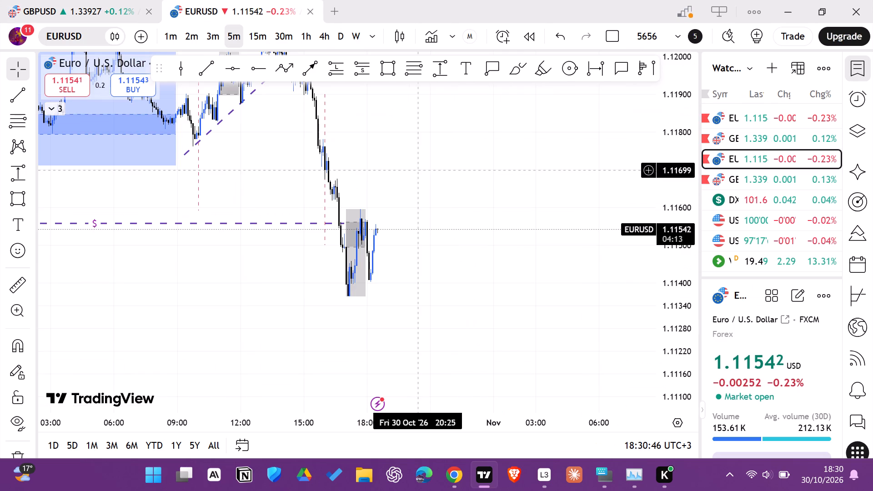
pyautogui.moveTo(470, 183); pyautogui.dragTo(449, 179)
pyautogui.click(140, 0)
pyautogui.moveTo(553, 236); pyautogui.dragTo(554, 237)
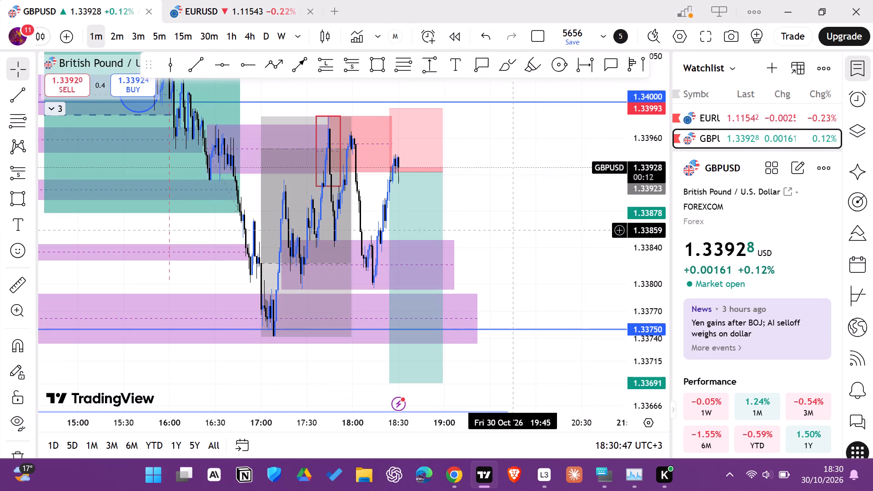
pyautogui.moveTo(554, 237); pyautogui.dragTo(545, 265)
pyautogui.moveTo(545, 265); pyautogui.dragTo(532, 274)
pyautogui.moveTo(532, 274); pyautogui.dragTo(524, 271)
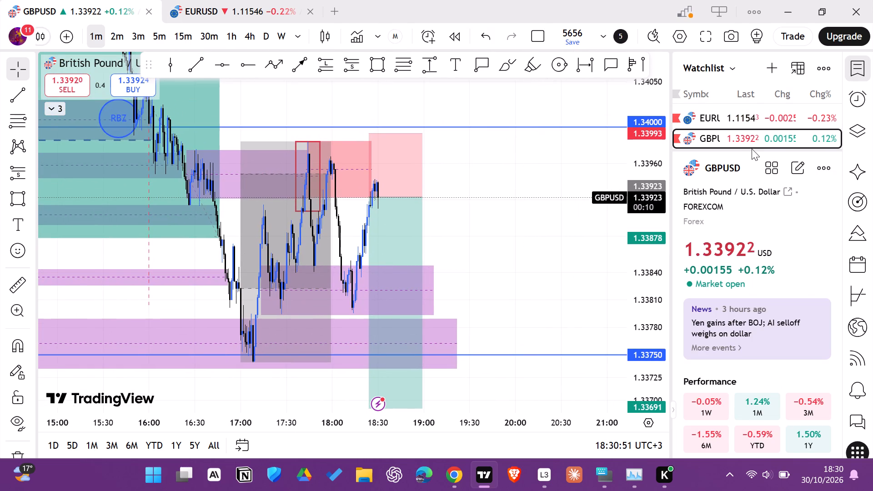
# On the EURUSD one-minute chart, extend the long position in time so it ends at about 18:35.
pyautogui.click(769, 121)
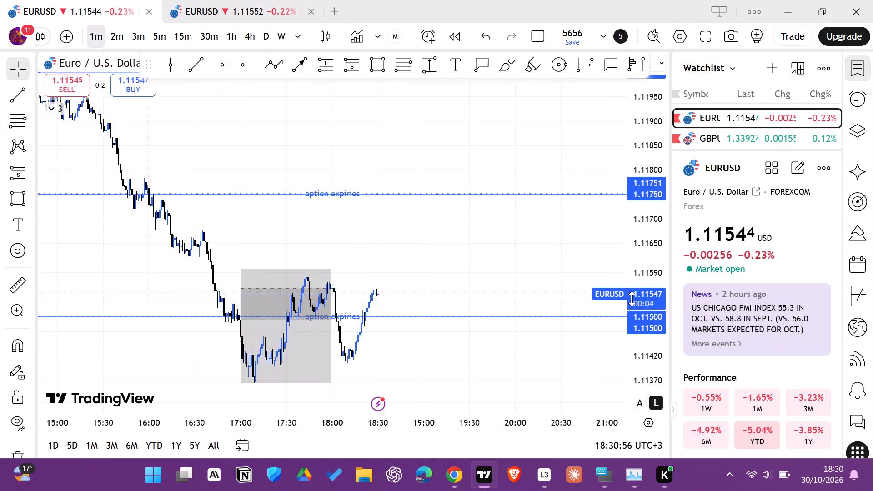
pyautogui.moveTo(650, 361); pyautogui.dragTo(577, 233)
pyautogui.moveTo(476, 303); pyautogui.dragTo(471, 227)
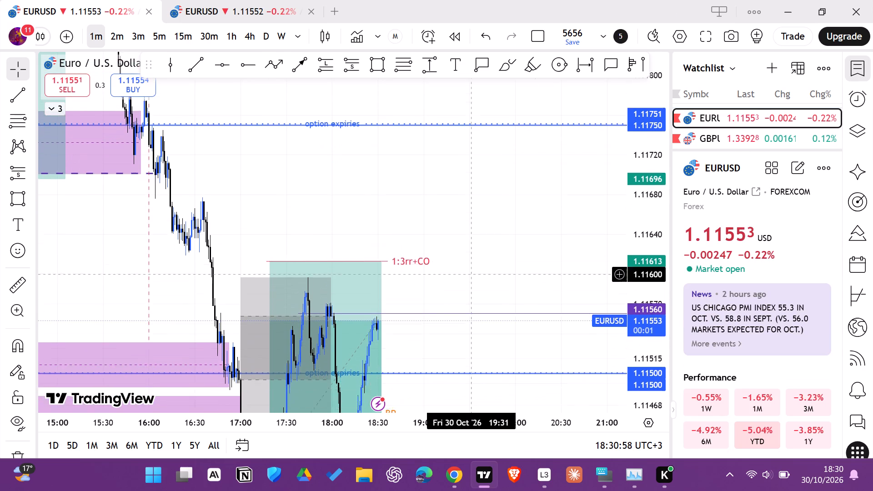
pyautogui.moveTo(471, 227); pyautogui.dragTo(471, 156)
pyautogui.moveTo(502, 336); pyautogui.dragTo(500, 268)
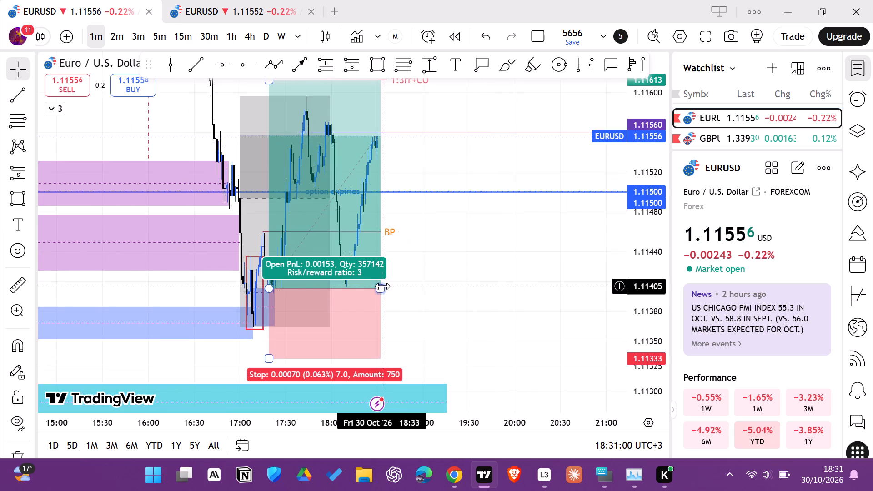
pyautogui.moveTo(381, 288); pyautogui.dragTo(386, 291)
pyautogui.click(439, 287)
# Examine EURUSD price action around the long position on the one-minute chart and check it against the five-minute chart.
pyautogui.moveTo(452, 276); pyautogui.dragTo(470, 285)
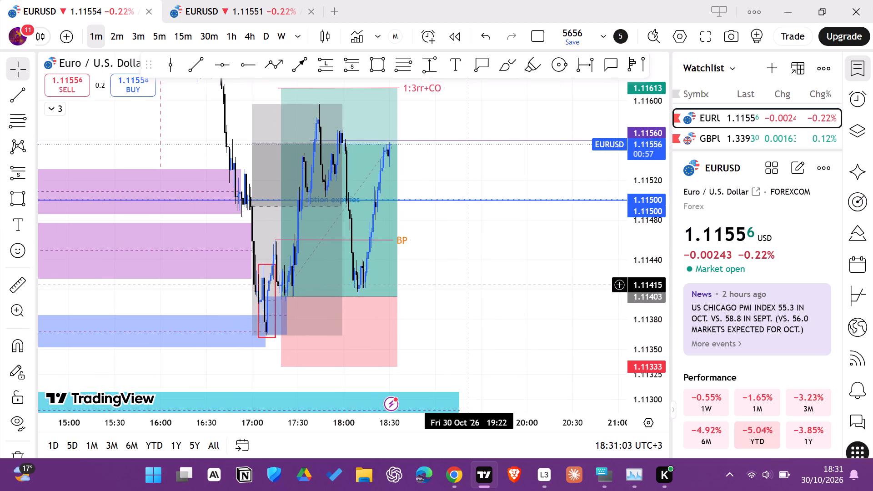
pyautogui.moveTo(472, 273); pyautogui.dragTo(477, 275)
pyautogui.moveTo(489, 244); pyautogui.dragTo(510, 262)
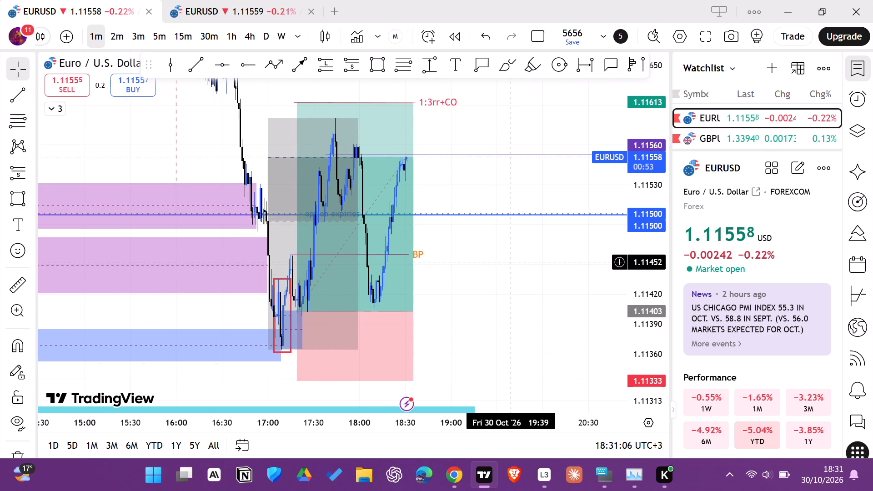
pyautogui.moveTo(525, 270); pyautogui.dragTo(512, 264)
pyautogui.click(265, 0)
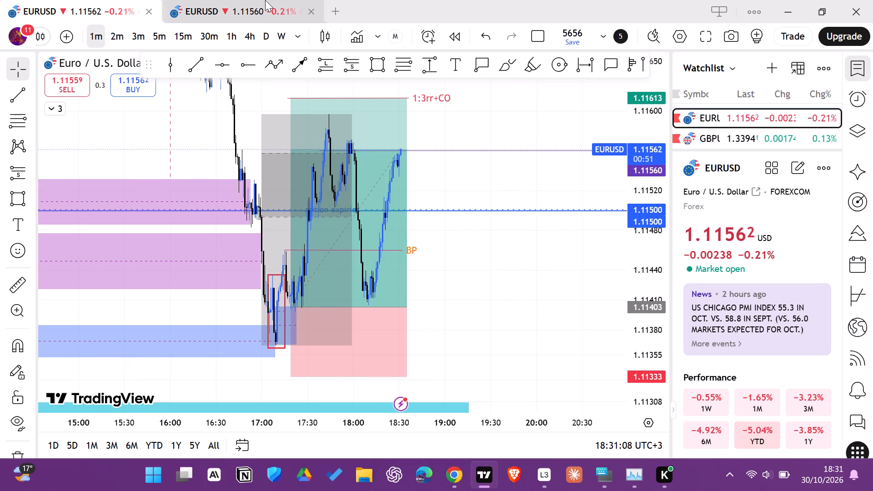
pyautogui.moveTo(399, 160); pyautogui.dragTo(417, 180)
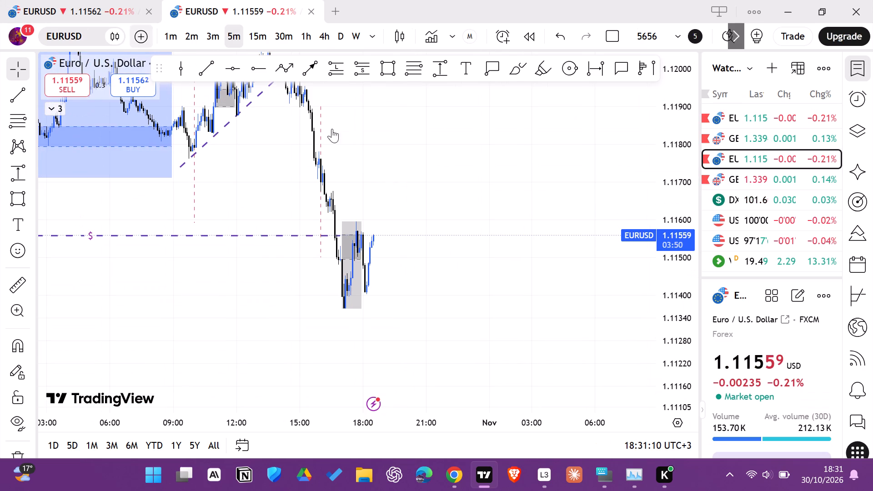
pyautogui.moveTo(351, 139); pyautogui.dragTo(384, 162)
pyautogui.click(107, 0)
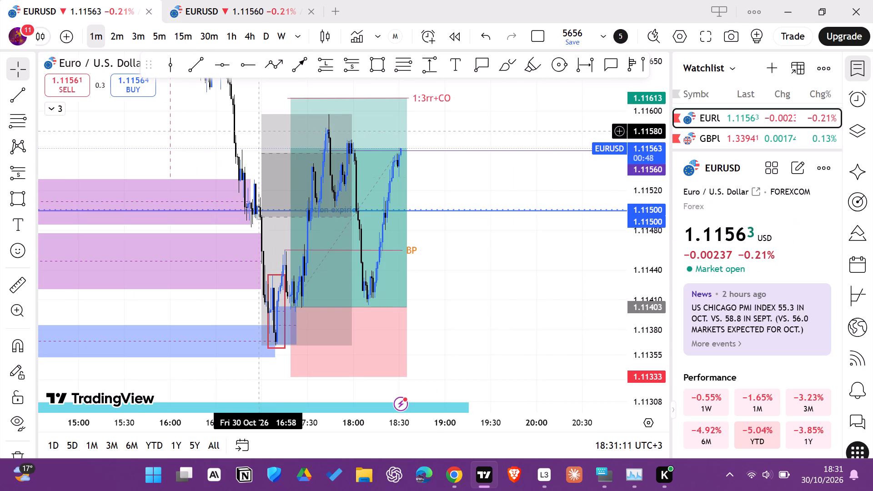
pyautogui.moveTo(478, 256); pyautogui.dragTo(488, 279)
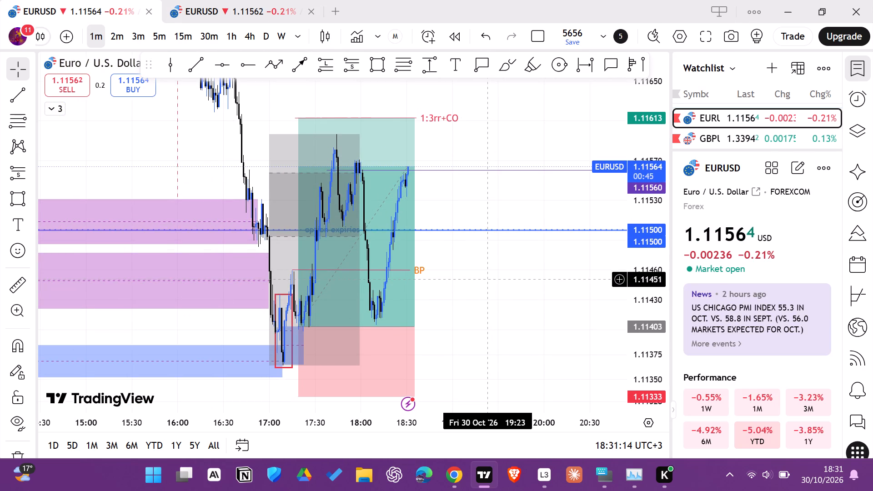
pyautogui.moveTo(510, 294); pyautogui.dragTo(493, 289)
pyautogui.moveTo(493, 289); pyautogui.dragTo(482, 282)
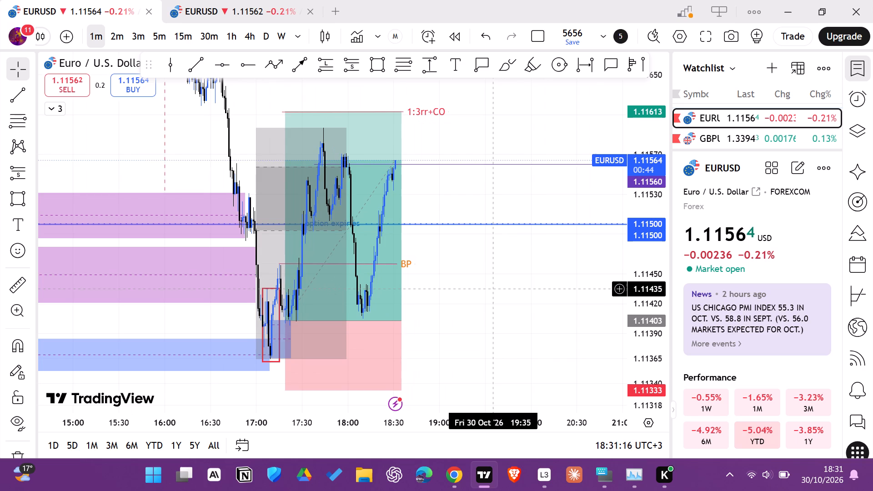
pyautogui.moveTo(482, 282); pyautogui.dragTo(480, 281)
pyautogui.moveTo(480, 281); pyautogui.dragTo(488, 292)
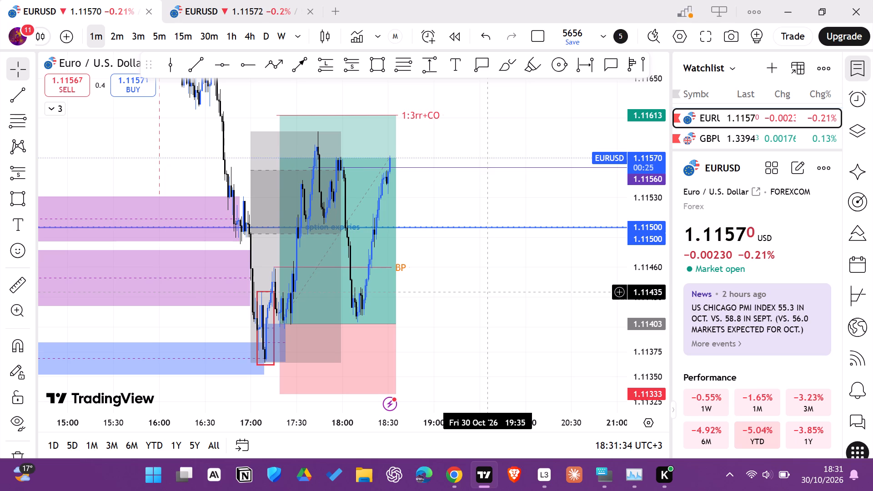
pyautogui.moveTo(493, 296); pyautogui.dragTo(455, 274)
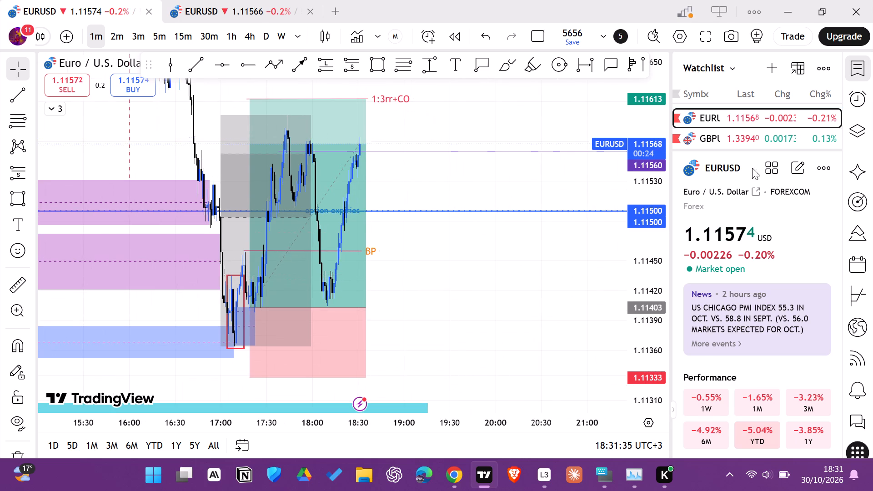
# On the GBPUSD one-minute chart, extend the short position in time so it ends at about 19:04.
pyautogui.click(765, 140)
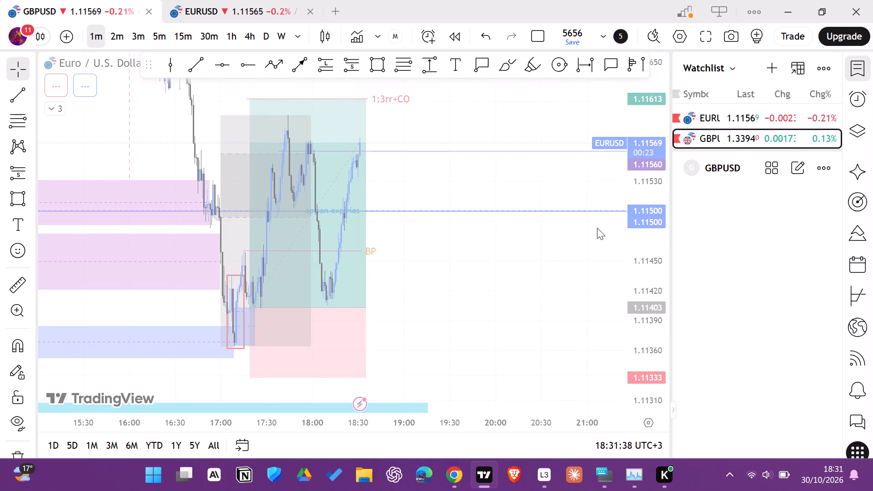
pyautogui.click(244, 0)
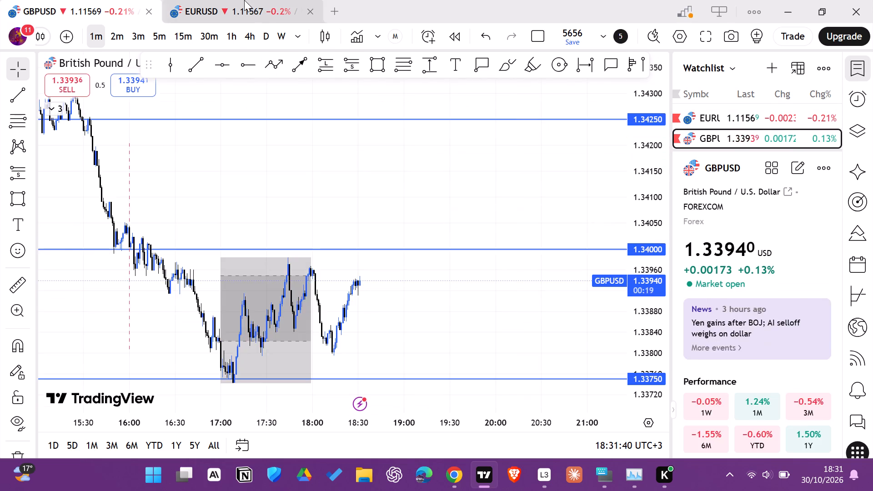
pyautogui.click(122, 0)
pyautogui.moveTo(500, 320); pyautogui.dragTo(487, 309)
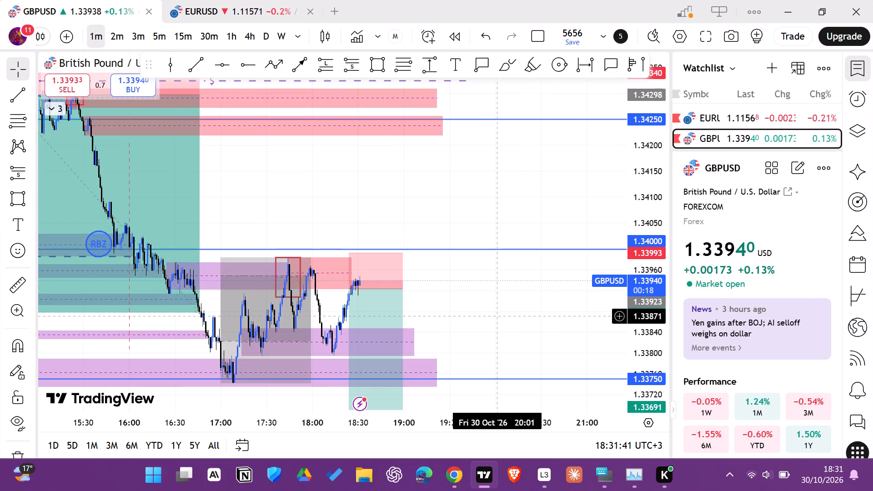
pyautogui.moveTo(487, 309); pyautogui.dragTo(494, 231)
pyautogui.moveTo(652, 366); pyautogui.dragTo(607, 232)
pyautogui.moveTo(520, 255); pyautogui.dragTo(512, 257)
pyautogui.moveTo(520, 277); pyautogui.dragTo(523, 247)
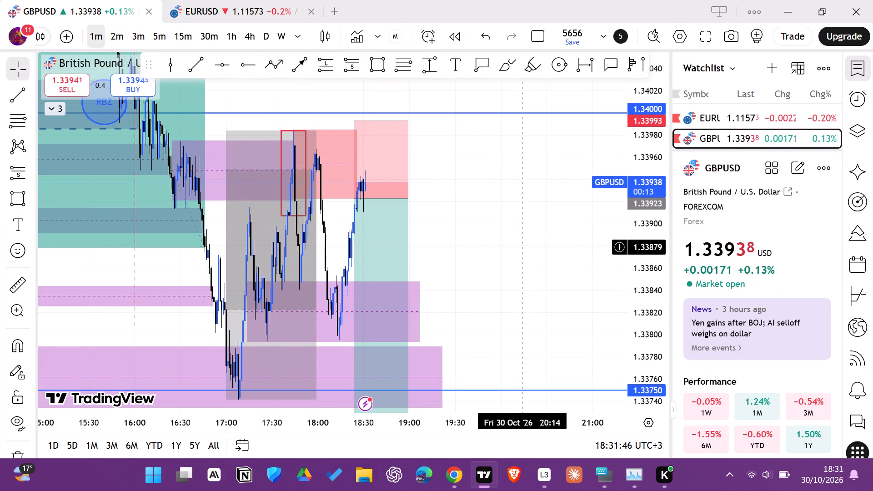
pyautogui.moveTo(405, 196); pyautogui.dragTo(417, 202)
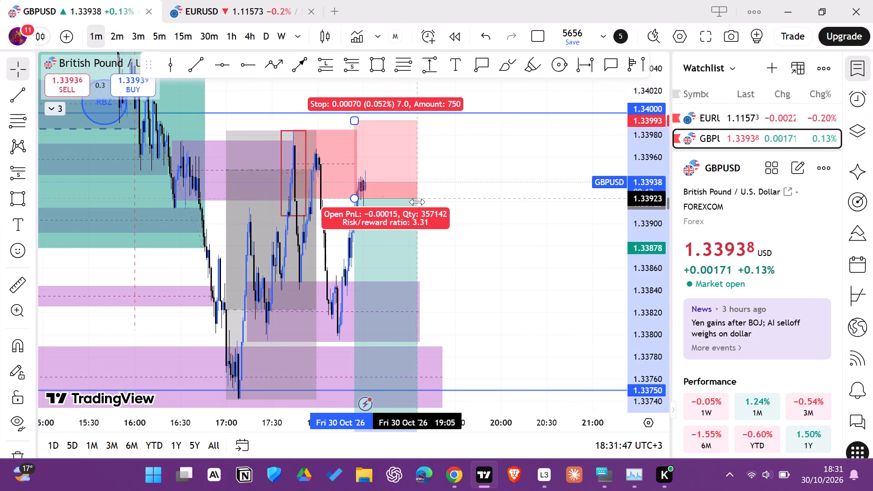
pyautogui.moveTo(417, 202); pyautogui.dragTo(415, 199)
pyautogui.click(507, 223)
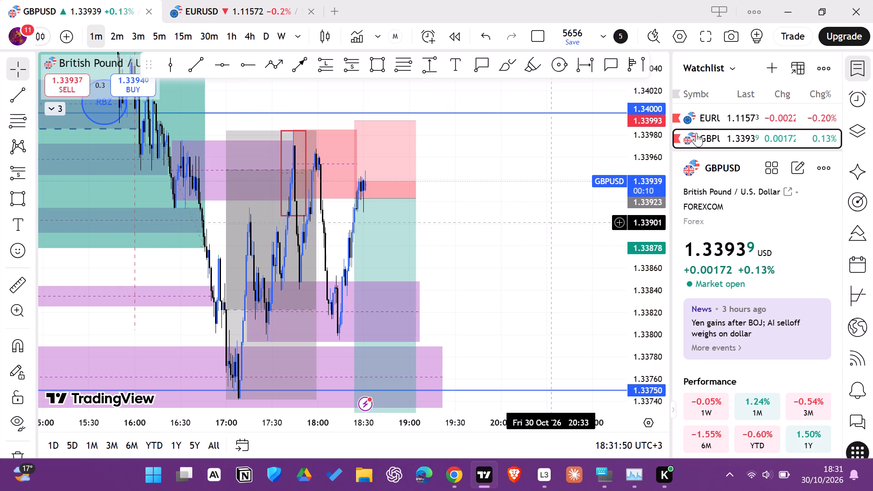
# Examine EURUSD on the five-minute chart and the long position's progress toward its target on the one-minute chart.
pyautogui.click(725, 115)
pyautogui.click(215, 0)
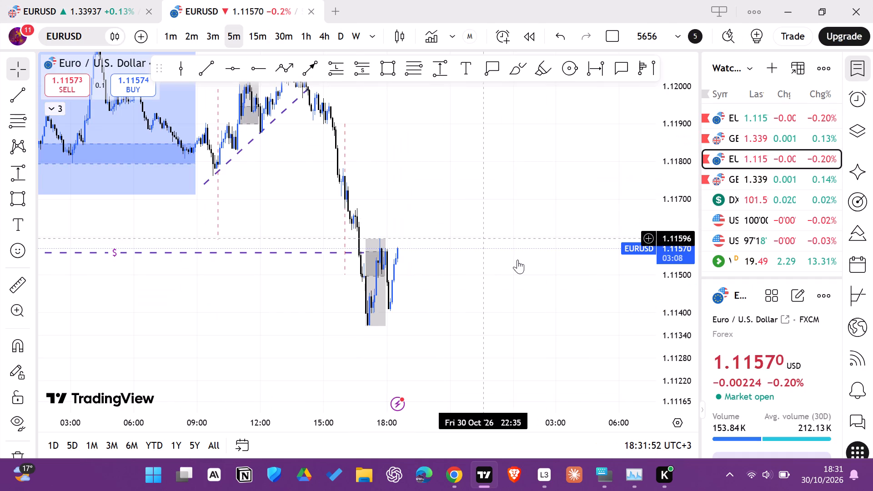
pyautogui.moveTo(566, 318); pyautogui.dragTo(541, 302)
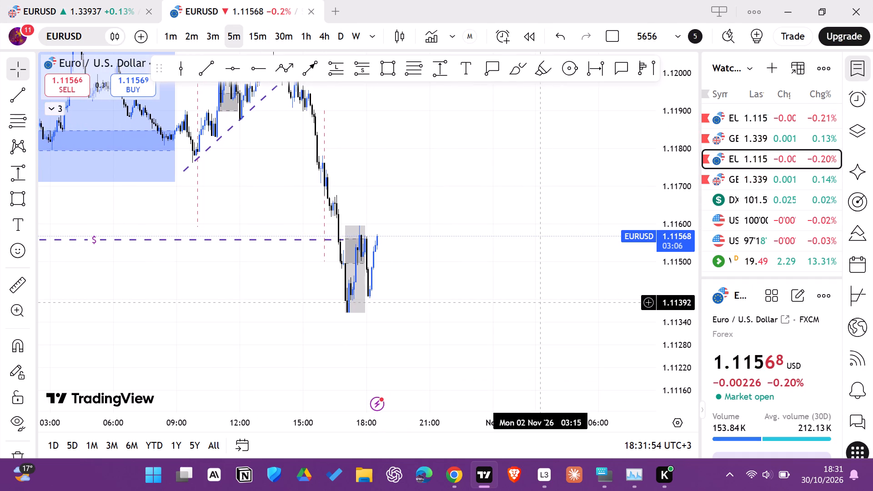
pyautogui.moveTo(489, 301); pyautogui.dragTo(510, 304)
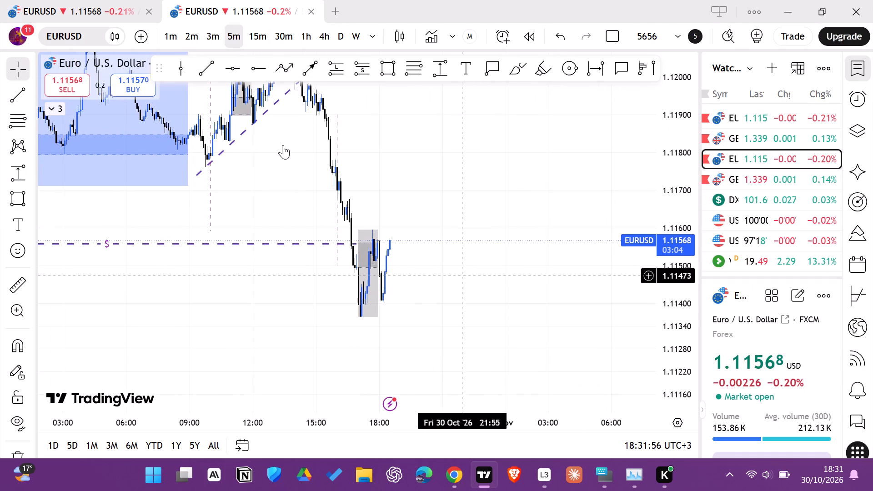
pyautogui.click(106, 0)
pyautogui.moveTo(489, 264); pyautogui.dragTo(496, 236)
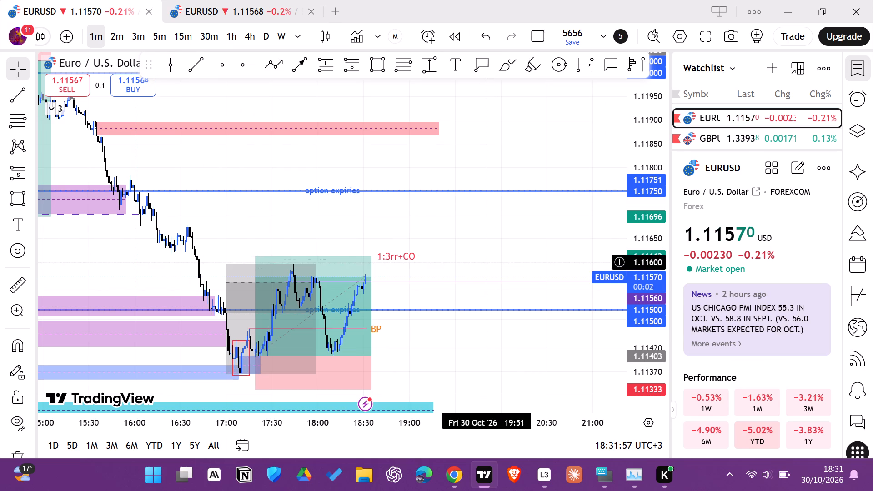
pyautogui.moveTo(496, 236); pyautogui.dragTo(522, 149)
pyautogui.moveTo(652, 333); pyautogui.dragTo(596, 203)
pyautogui.moveTo(517, 228); pyautogui.dragTo(521, 287)
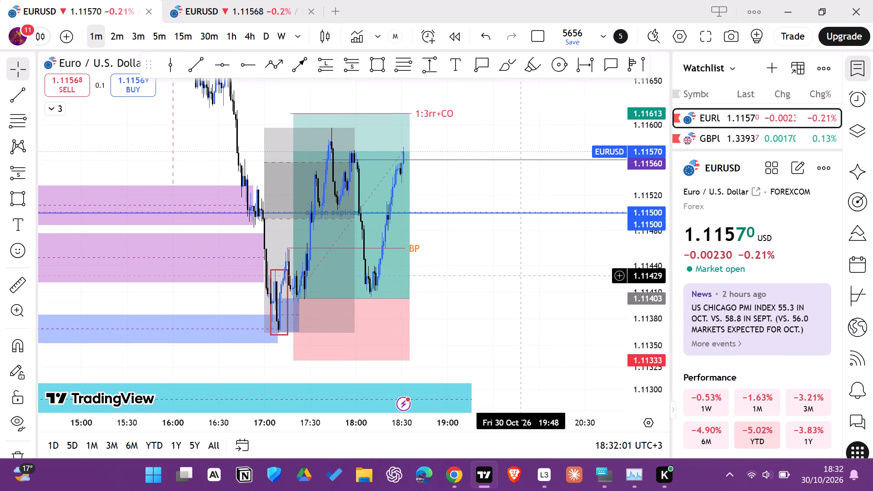
pyautogui.moveTo(521, 287); pyautogui.dragTo(521, 289)
pyautogui.scroll(-1, 521, 290)
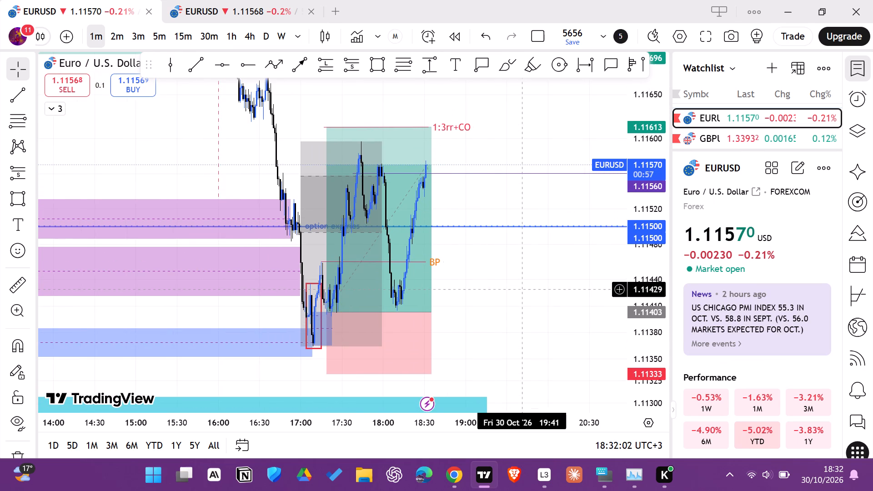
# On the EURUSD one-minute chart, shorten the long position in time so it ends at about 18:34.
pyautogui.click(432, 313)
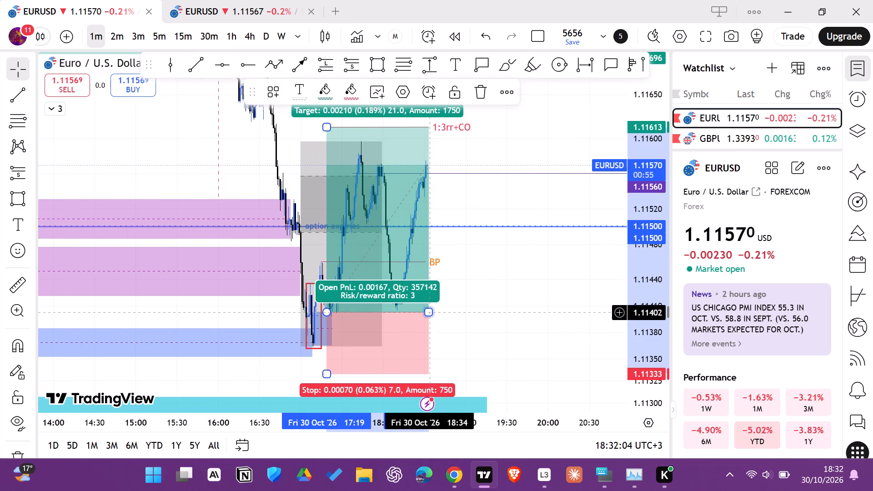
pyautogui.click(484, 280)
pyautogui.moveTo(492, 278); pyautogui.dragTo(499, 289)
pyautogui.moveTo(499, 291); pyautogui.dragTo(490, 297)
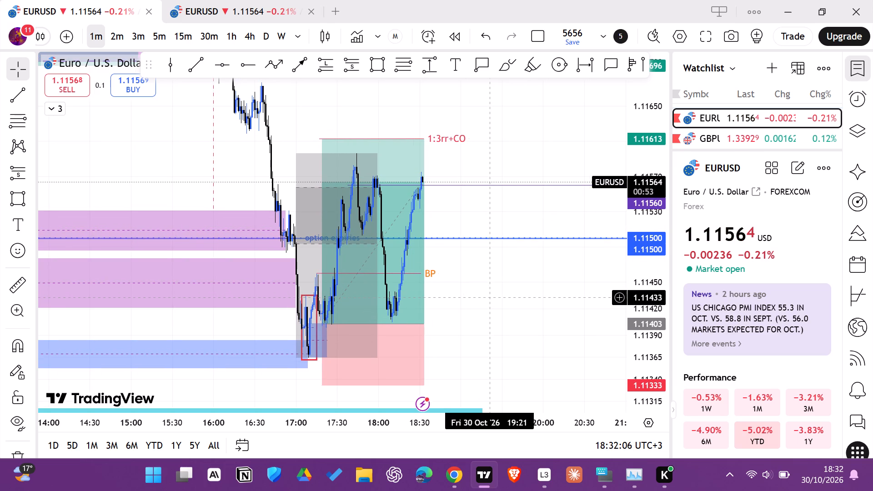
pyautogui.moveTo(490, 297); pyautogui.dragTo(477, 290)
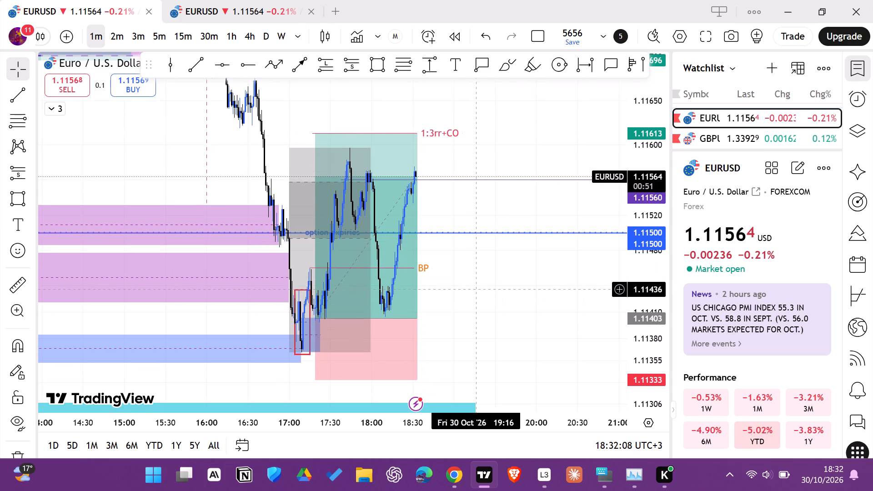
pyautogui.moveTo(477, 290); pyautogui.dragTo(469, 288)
# Extend the EURUSD long position to end at about 18:40 and the BP line to about 18:53.
pyautogui.moveTo(430, 263); pyautogui.dragTo(444, 264)
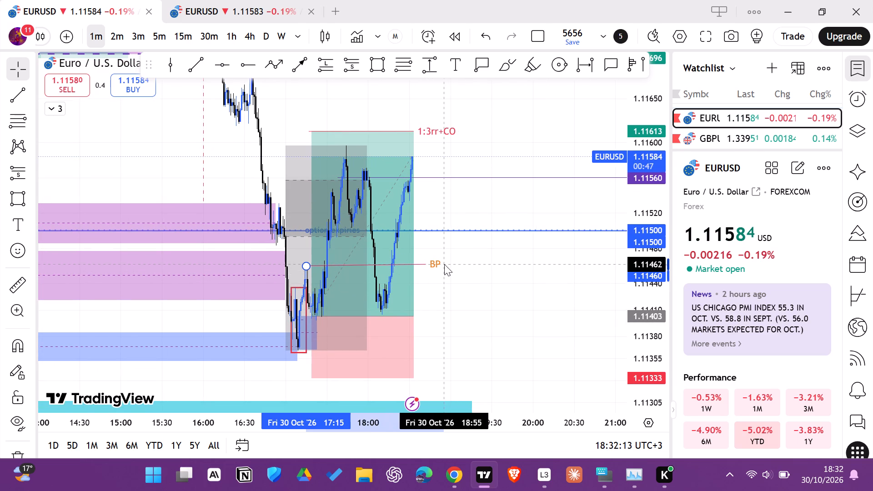
pyautogui.moveTo(444, 264); pyautogui.dragTo(447, 265)
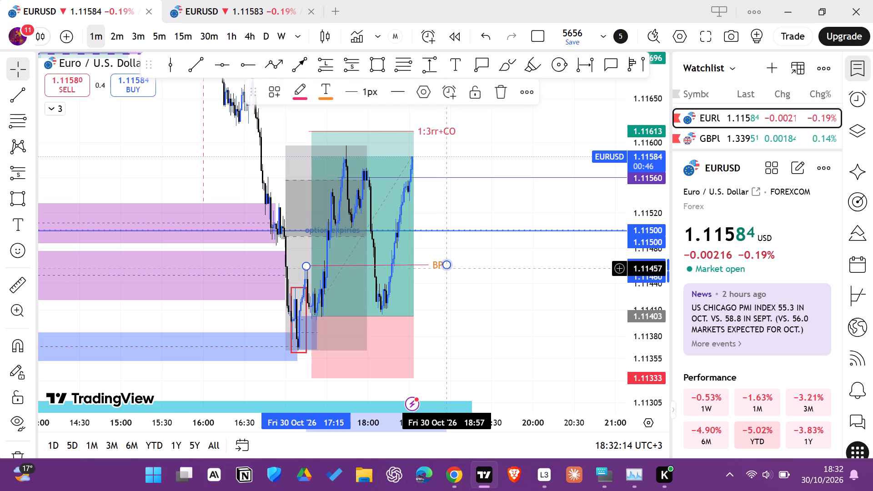
pyautogui.click(452, 286)
pyautogui.moveTo(411, 316); pyautogui.dragTo(421, 320)
pyautogui.click(462, 294)
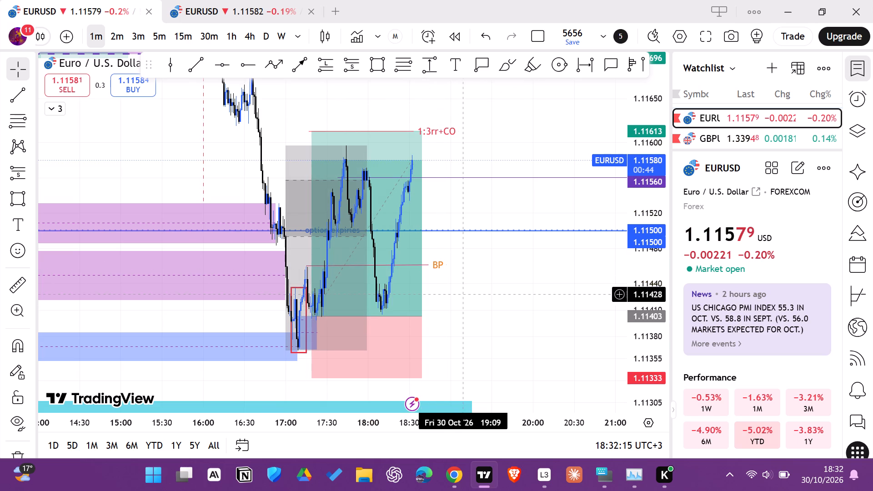
pyautogui.click(442, 266)
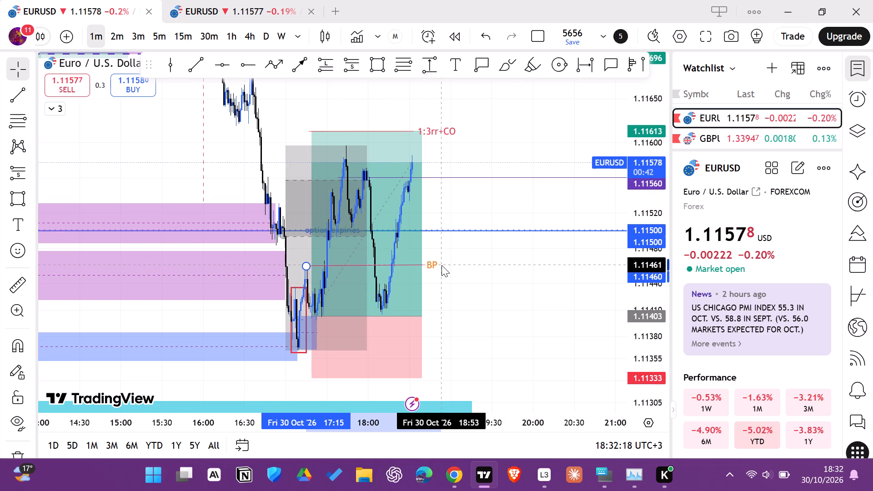
pyautogui.click(474, 285)
# Extend the 1:3rr+CO line at the EURUSD long position's target farther past the position's end.
pyautogui.moveTo(477, 278); pyautogui.dragTo(485, 292)
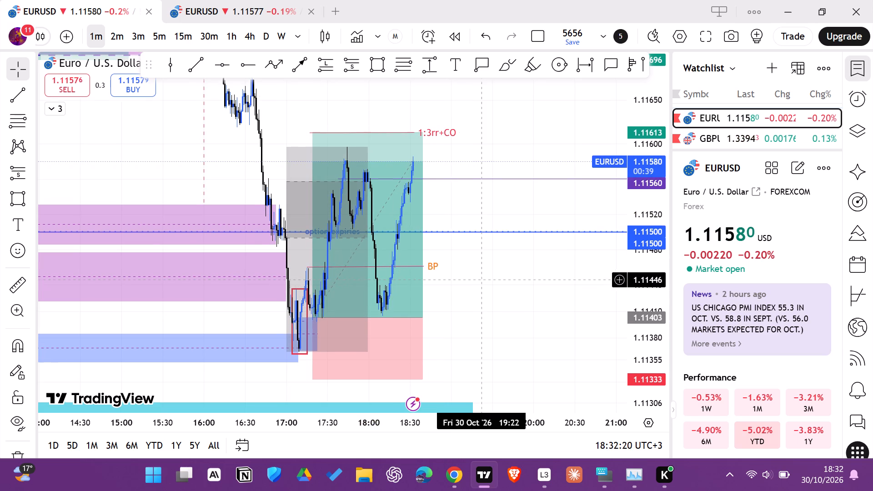
pyautogui.moveTo(462, 143); pyautogui.dragTo(474, 145)
pyautogui.click(509, 335)
# Examine EURUSD on the five-minute chart and the long position's progress toward its target on the one-minute chart.
pyautogui.moveTo(507, 337); pyautogui.dragTo(483, 326)
pyautogui.click(189, 0)
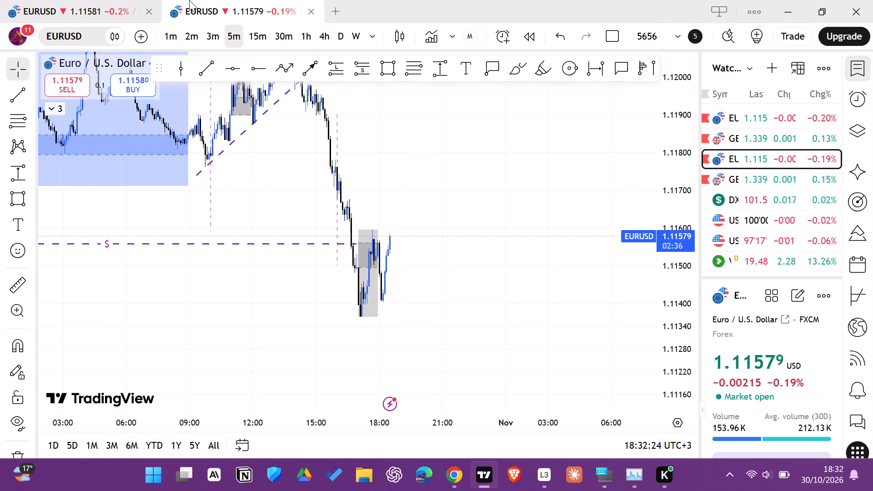
pyautogui.moveTo(467, 180); pyautogui.dragTo(447, 175)
pyautogui.click(75, 0)
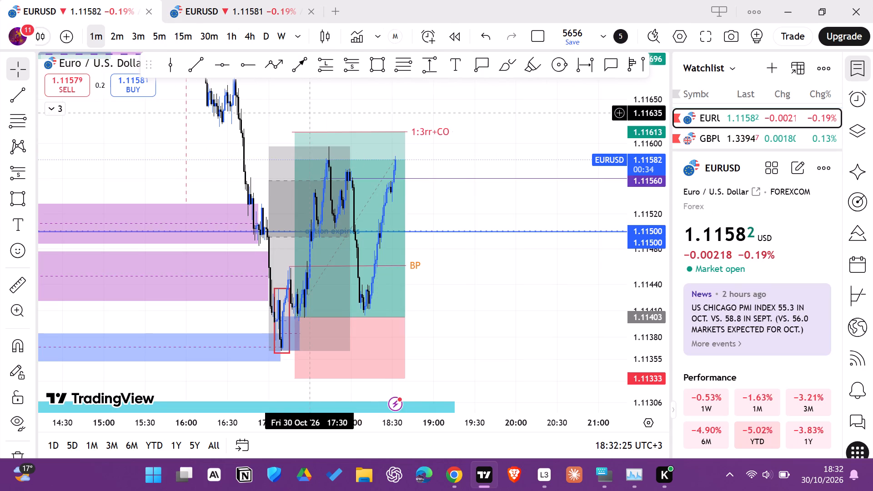
pyautogui.moveTo(493, 291); pyautogui.dragTo(474, 277)
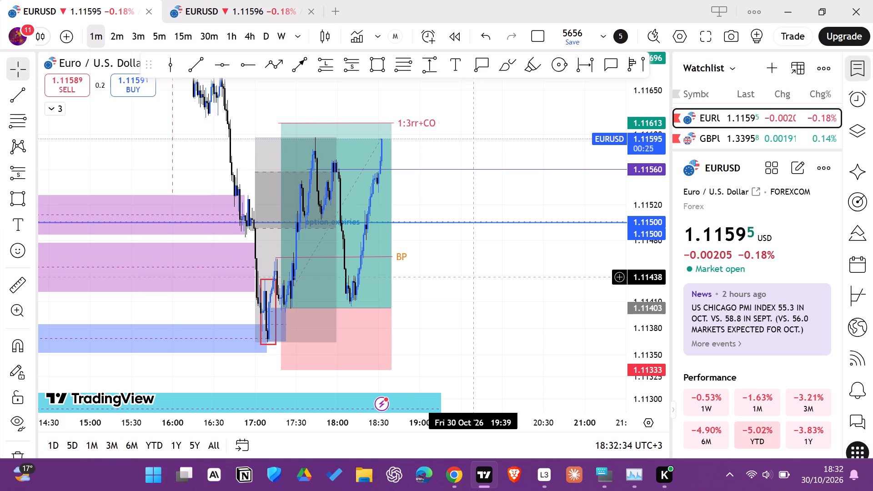
pyautogui.moveTo(517, 311); pyautogui.dragTo(485, 299)
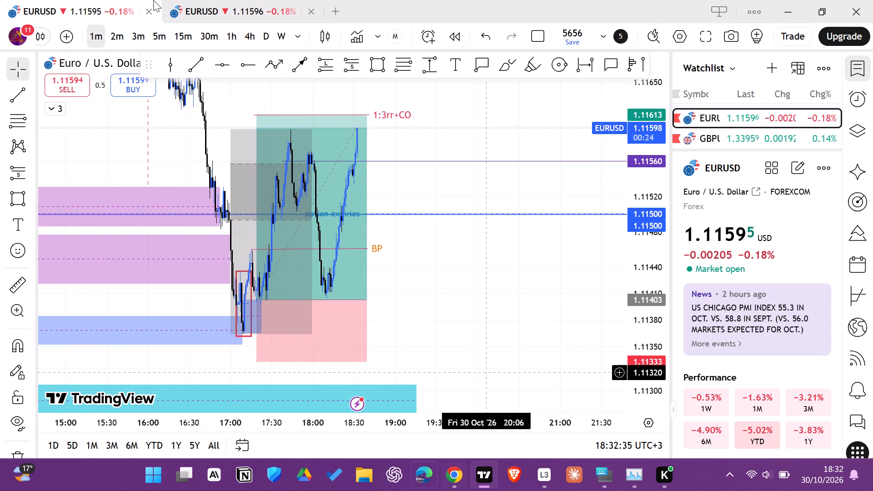
pyautogui.click(215, 0)
pyautogui.click(119, 0)
# On the GBPUSD one-minute chart, delete the short position.
pyautogui.click(749, 140)
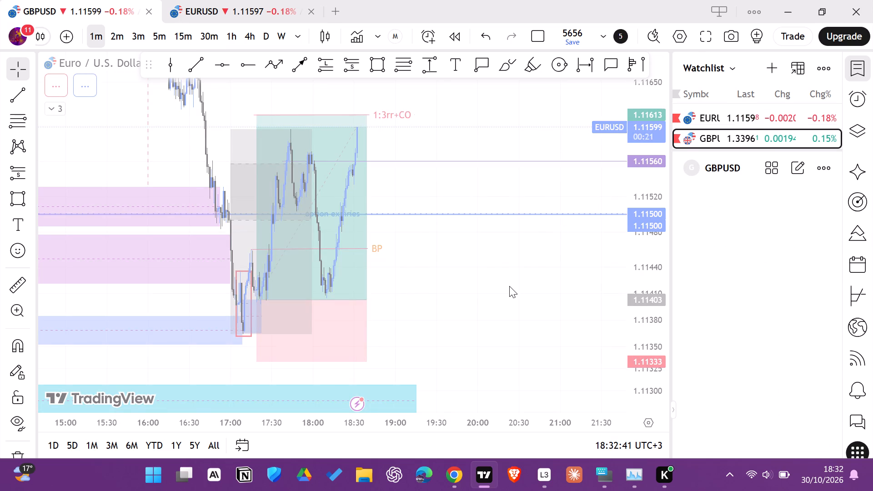
pyautogui.moveTo(519, 300); pyautogui.dragTo(504, 244)
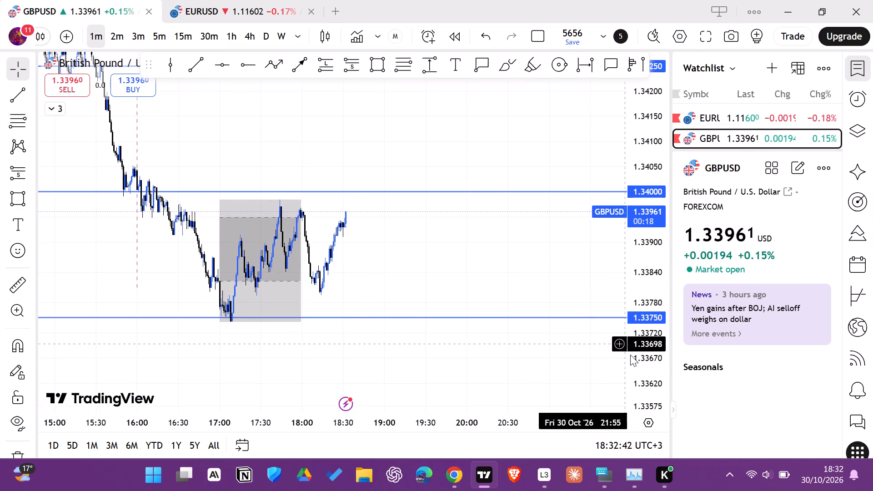
pyautogui.moveTo(638, 365); pyautogui.dragTo(582, 232)
pyautogui.moveTo(500, 212); pyautogui.dragTo(498, 243)
pyautogui.click(374, 271)
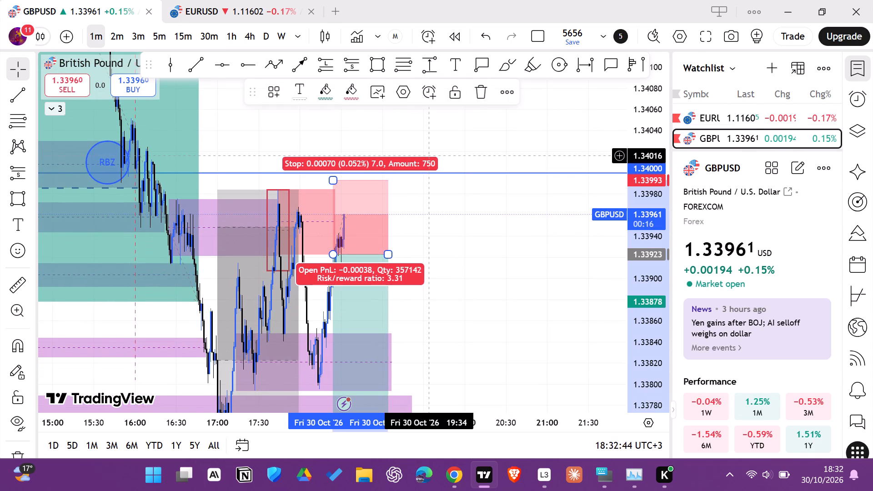
pyautogui.click(475, 95)
# Draw a GBPUSD path from about 1.3391 up to just below 1.3400, ending down near 1.3373 at about 19:04.
pyautogui.moveTo(441, 343); pyautogui.dragTo(435, 283)
pyautogui.moveTo(436, 271); pyautogui.dragTo(436, 233)
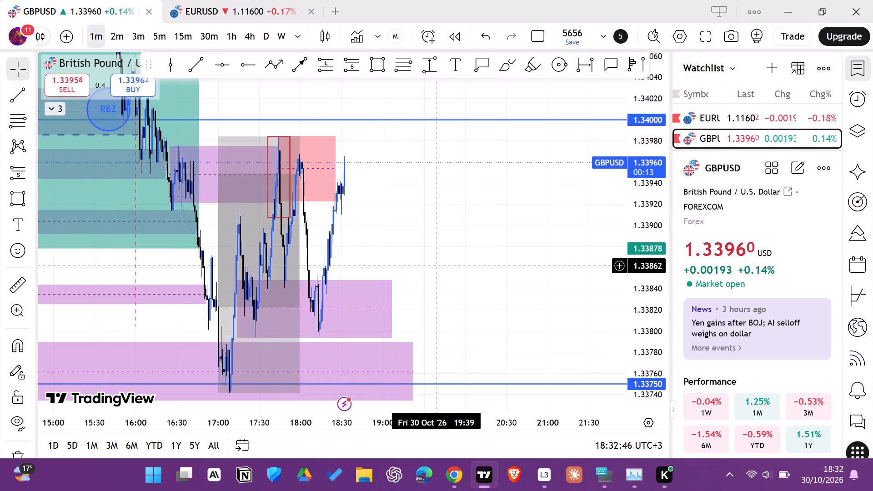
pyautogui.moveTo(436, 233); pyautogui.dragTo(436, 223)
pyautogui.click(282, 65)
pyautogui.click(346, 195)
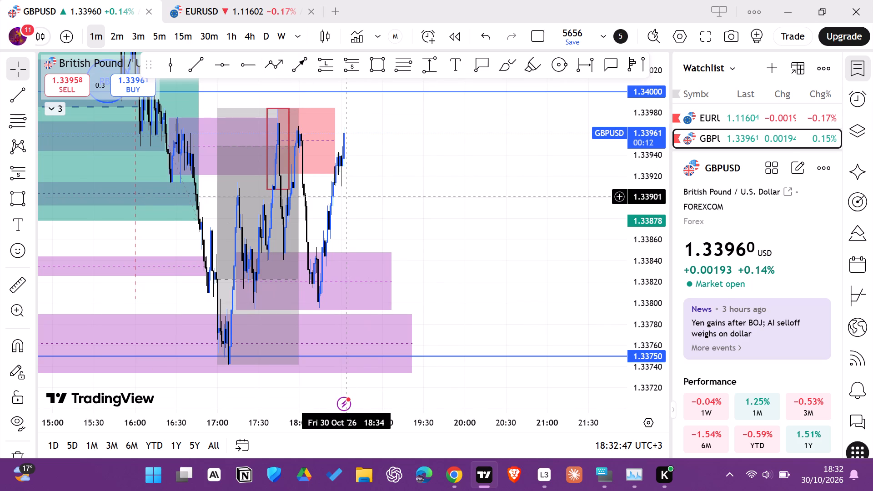
pyautogui.click(269, 60)
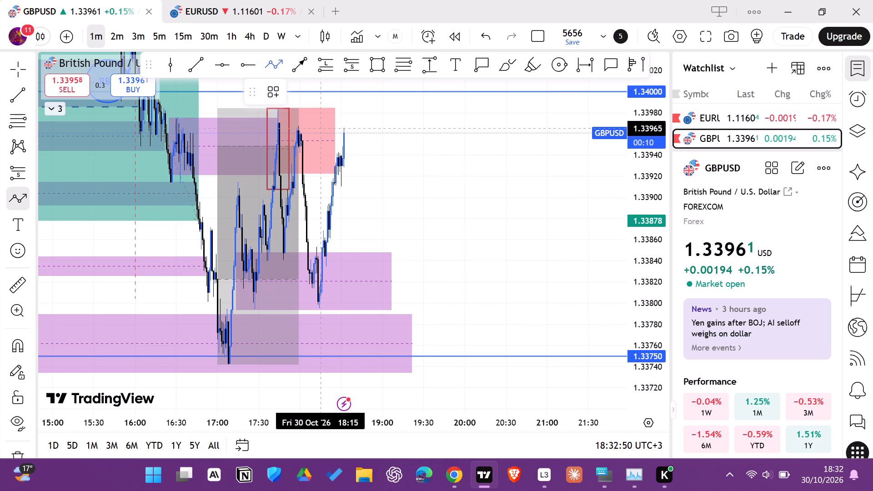
pyautogui.moveTo(341, 187); pyautogui.dragTo(337, 178)
pyautogui.click(364, 102)
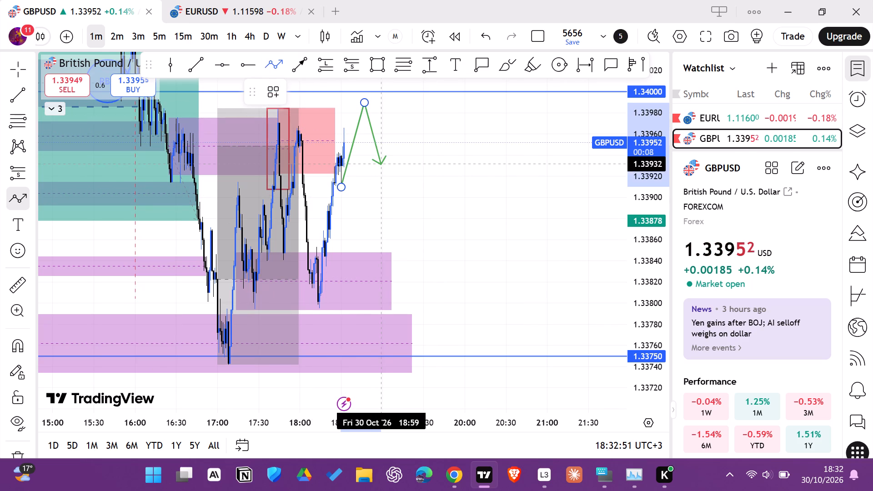
pyautogui.doubleClick(388, 376)
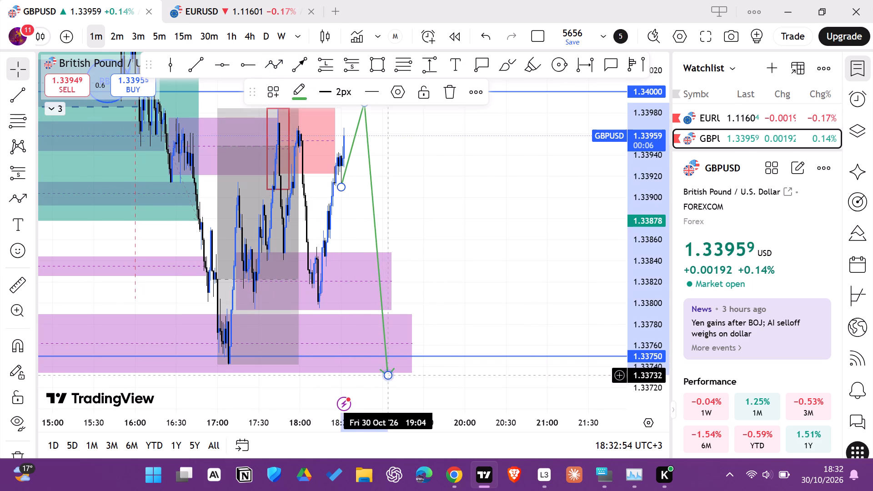
pyautogui.click(423, 241)
pyautogui.moveTo(430, 228); pyautogui.dragTo(470, 259)
# Examine EURUSD on the five-minute chart, and the long position and surrounding option-expiry levels on the one-minute chart.
pyautogui.click(238, 0)
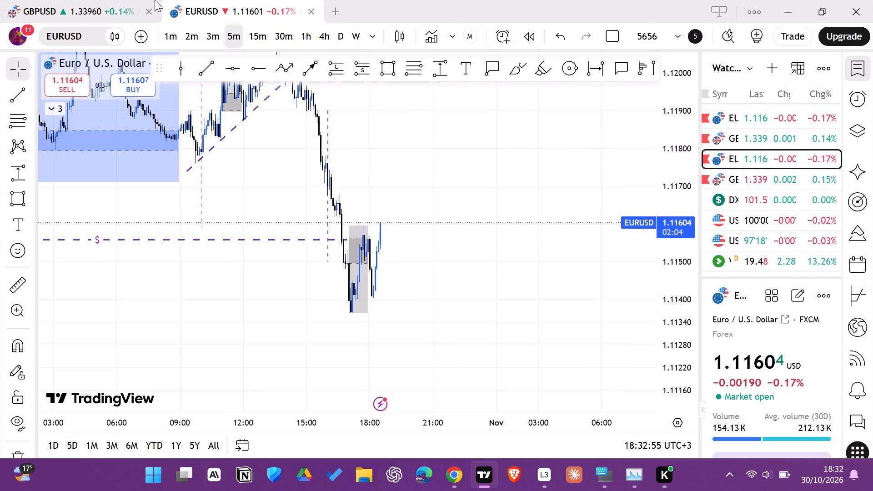
pyautogui.click(118, 0)
pyautogui.moveTo(536, 228); pyautogui.dragTo(552, 247)
pyautogui.click(738, 122)
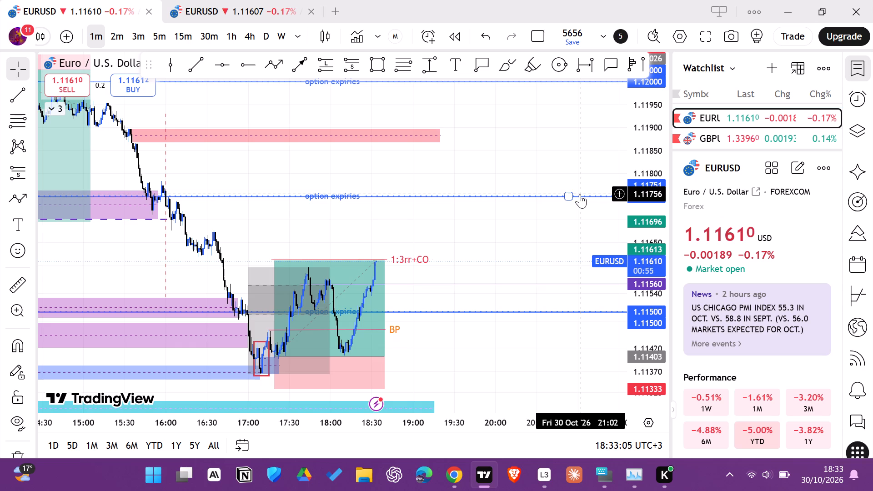
pyautogui.moveTo(541, 244); pyautogui.dragTo(537, 165)
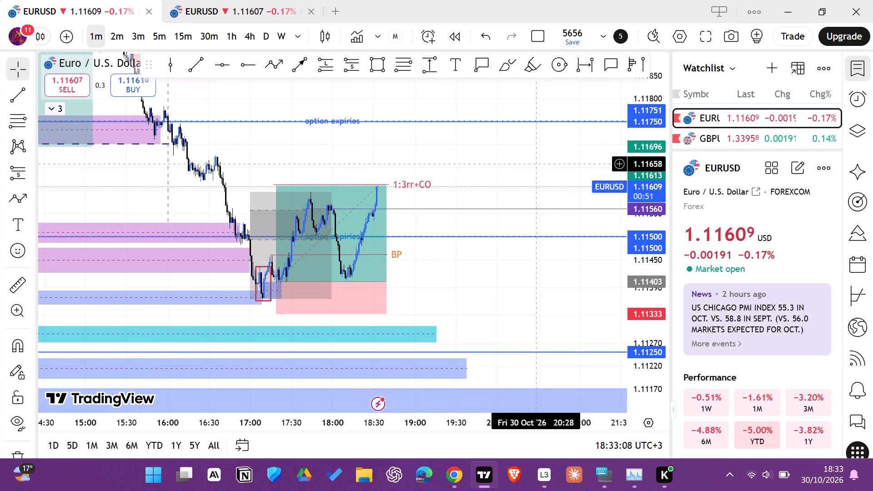
pyautogui.moveTo(646, 356); pyautogui.dragTo(592, 195)
pyautogui.moveTo(530, 293); pyautogui.dragTo(503, 291)
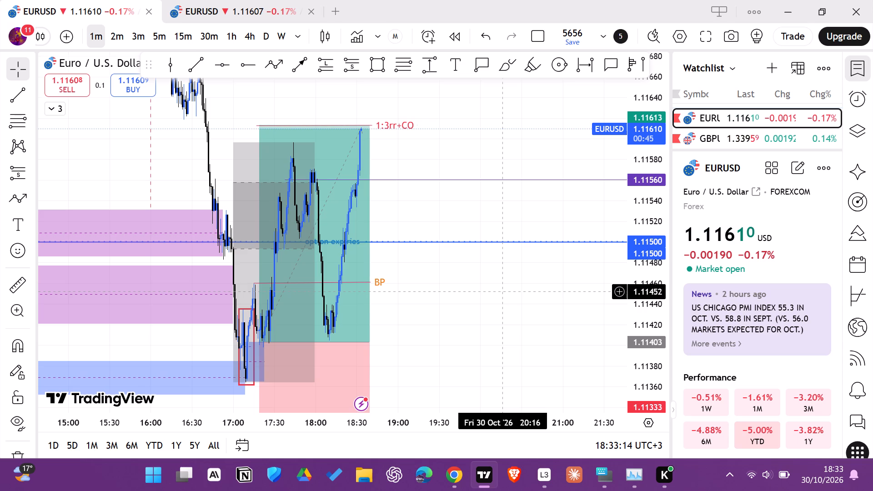
pyautogui.moveTo(509, 292); pyautogui.dragTo(499, 260)
pyautogui.moveTo(494, 267); pyautogui.dragTo(509, 276)
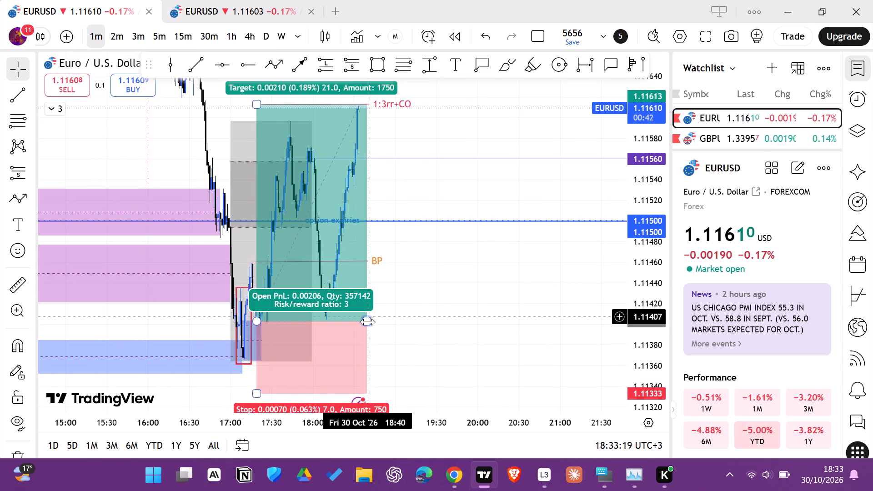
# Extend the EURUSD long position slightly in time so it ends at about 18:42.
pyautogui.click(366, 322)
pyautogui.click(444, 309)
# Look up the EUR/USD overnight options quotes on Investing.com in Chrome and compare the strikes with the EURUSD one-minute chart.
pyautogui.click(453, 467)
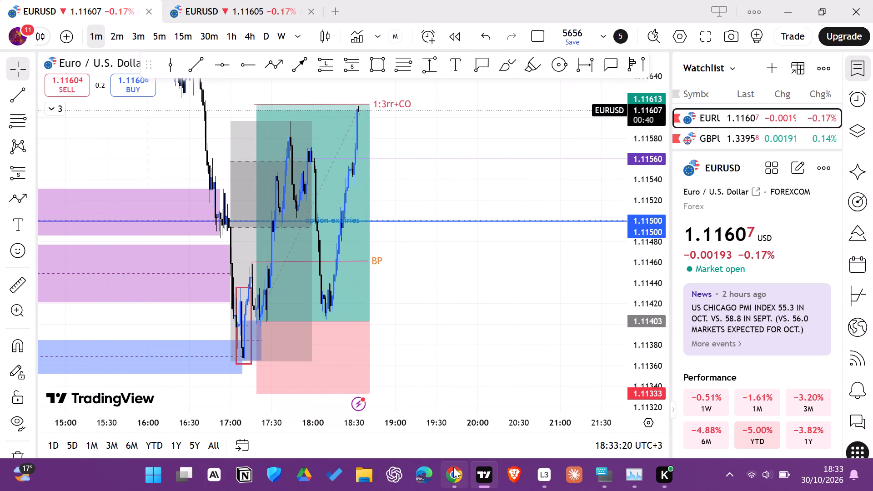
pyautogui.click(305, 0)
pyautogui.click(392, 0)
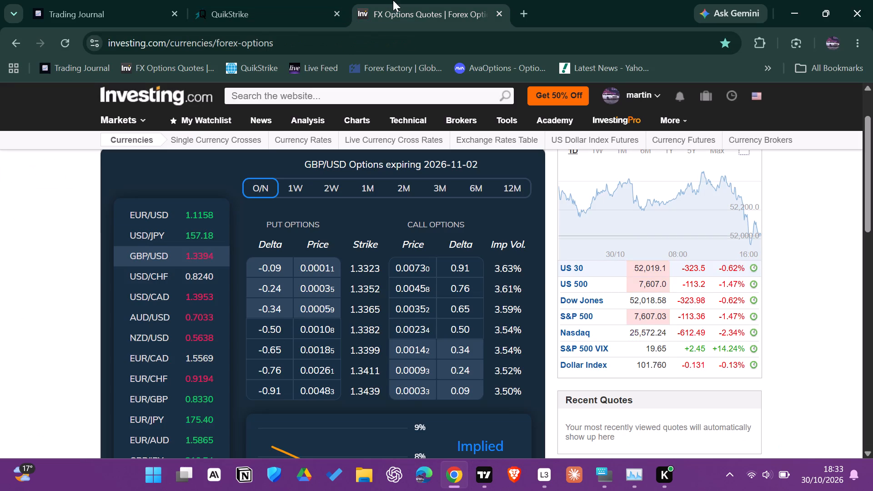
pyautogui.click(183, 215)
pyautogui.click(181, 176)
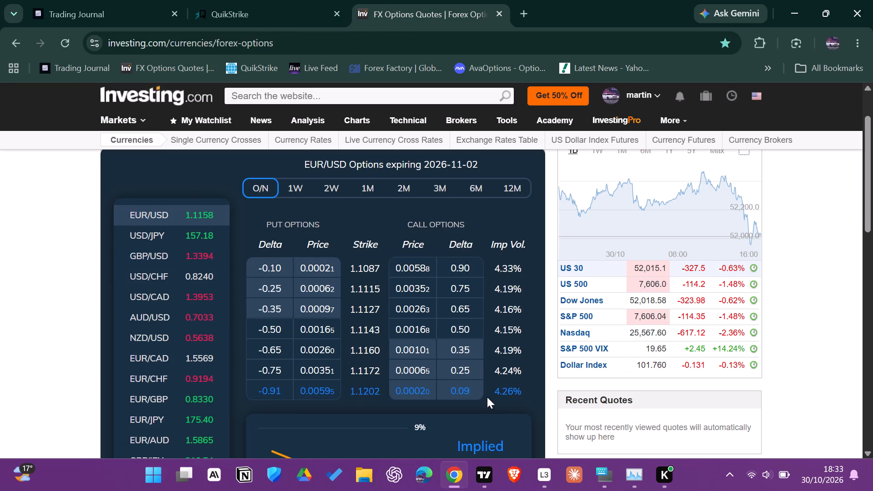
pyautogui.click(494, 476)
pyautogui.moveTo(476, 269); pyautogui.dragTo(476, 379)
pyautogui.moveTo(476, 379); pyautogui.dragTo(467, 312)
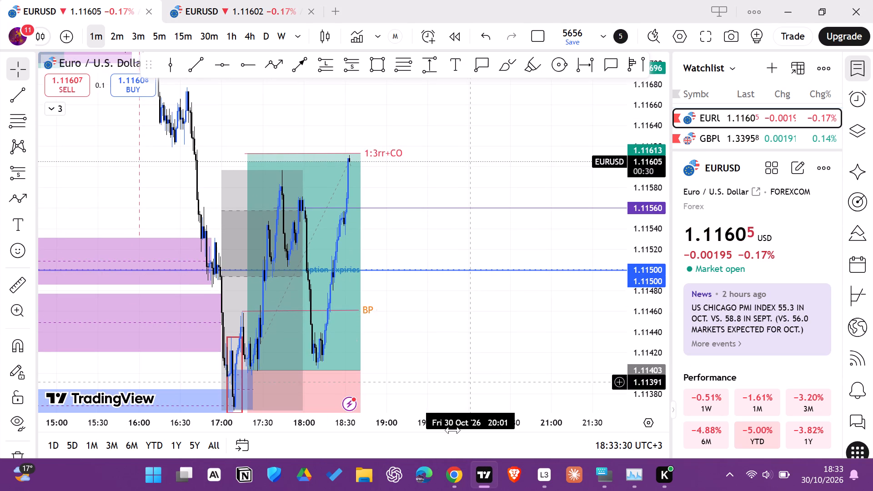
pyautogui.click(453, 478)
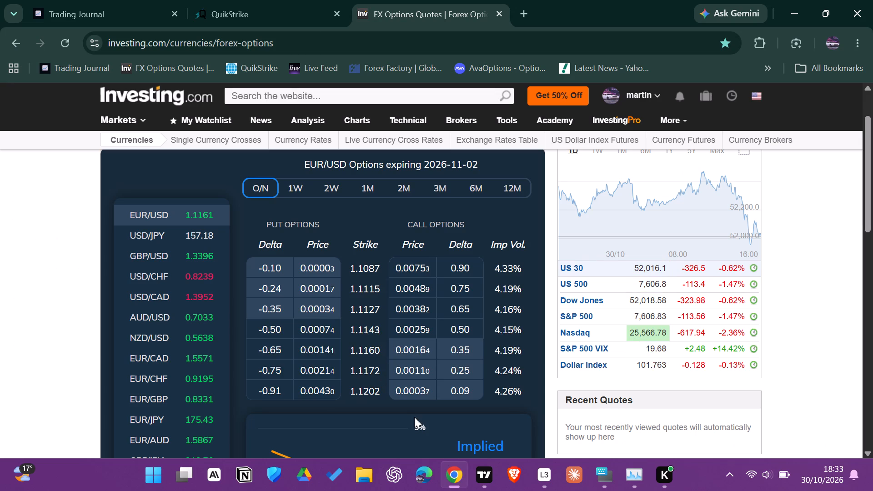
pyautogui.click(475, 482)
# Examine EURUSD price action near the long position's target on the one-minute chart and check it against the five-minute chart.
pyautogui.moveTo(472, 324); pyautogui.dragTo(464, 317)
pyautogui.moveTo(464, 316); pyautogui.dragTo(456, 311)
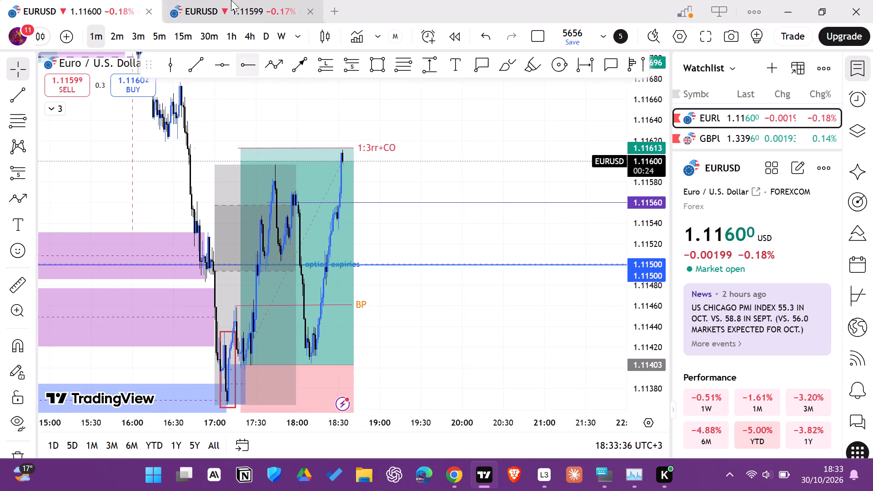
pyautogui.click(230, 0)
pyautogui.moveTo(447, 186); pyautogui.dragTo(428, 180)
pyautogui.click(113, 0)
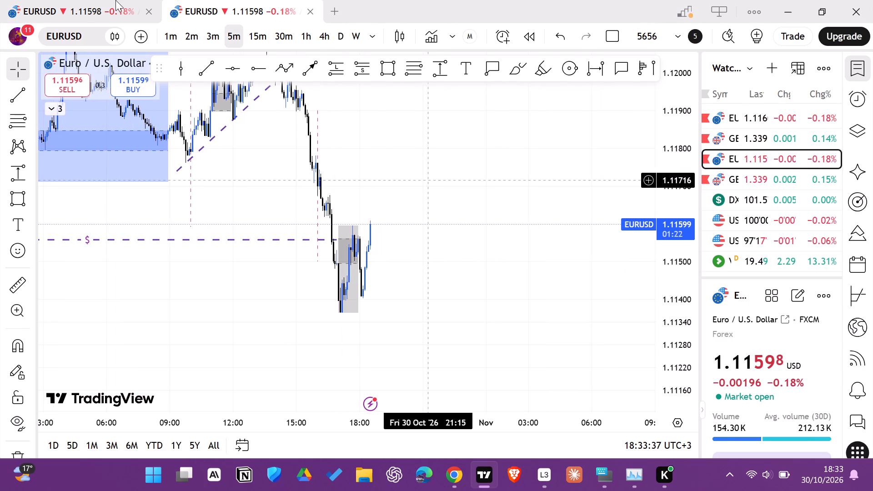
pyautogui.moveTo(485, 335); pyautogui.dragTo(457, 323)
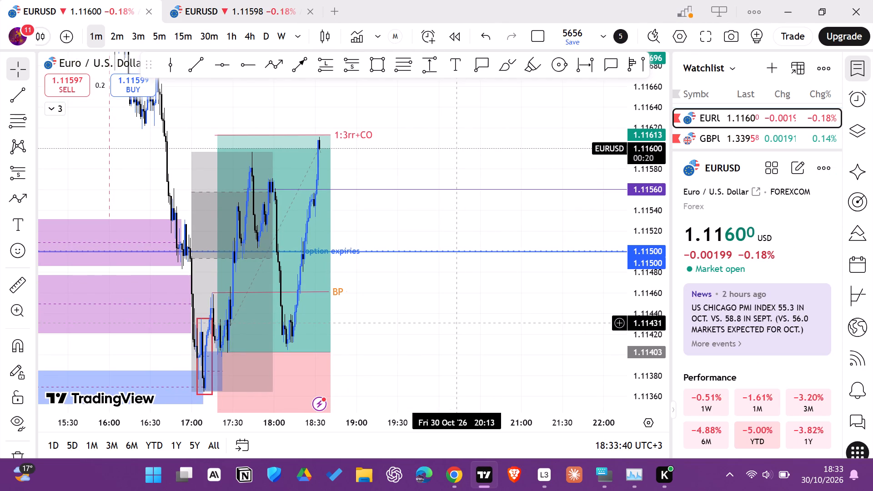
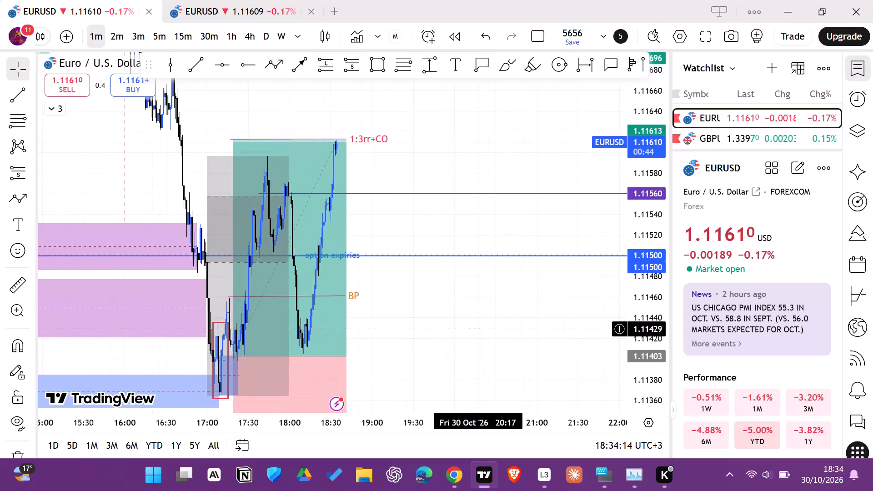
# Level the 1:3rr+CO line on the EURUSD one-minute chart with the long position's target at 1.11613.
pyautogui.moveTo(487, 318); pyautogui.dragTo(489, 292)
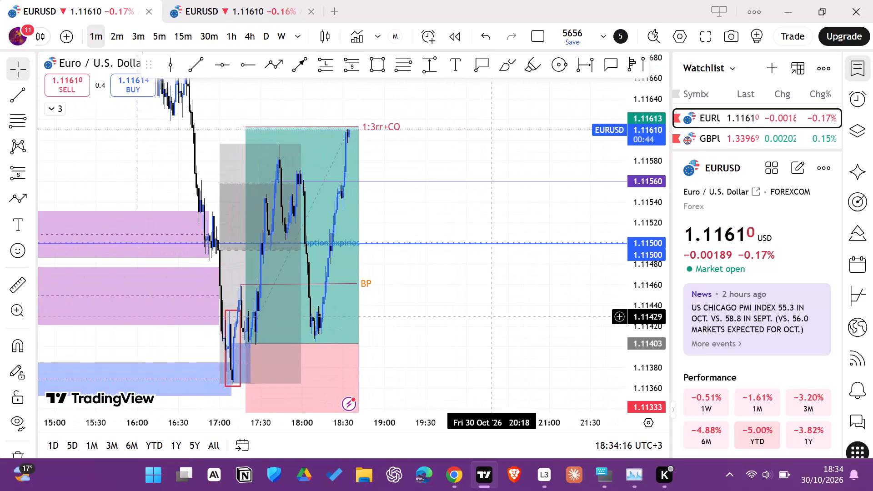
pyautogui.moveTo(496, 309); pyautogui.dragTo(489, 301)
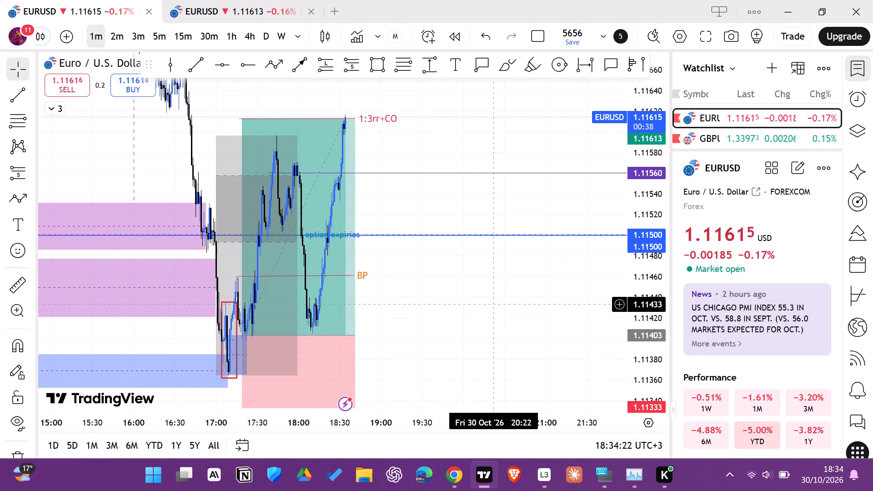
pyautogui.moveTo(494, 304); pyautogui.dragTo(505, 300)
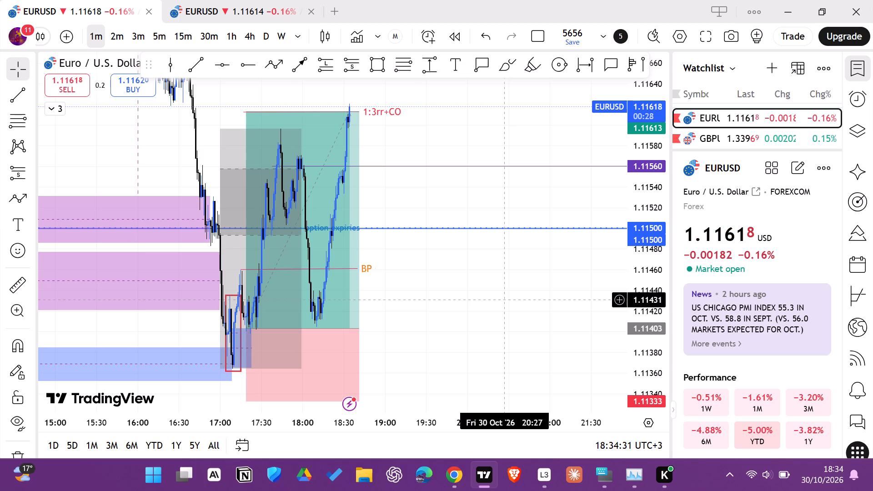
pyautogui.moveTo(505, 300); pyautogui.dragTo(489, 291)
pyautogui.moveTo(489, 291); pyautogui.dragTo(491, 291)
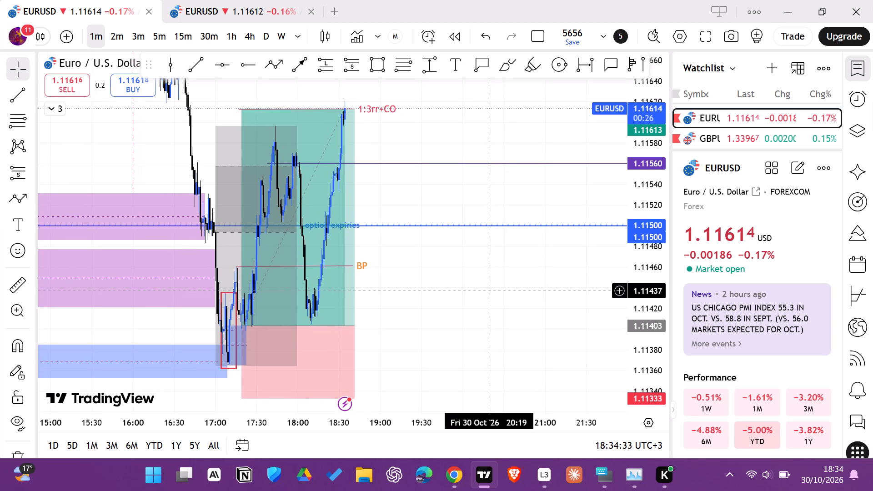
pyautogui.moveTo(491, 291); pyautogui.dragTo(508, 305)
pyautogui.moveTo(412, 124); pyautogui.dragTo(407, 120)
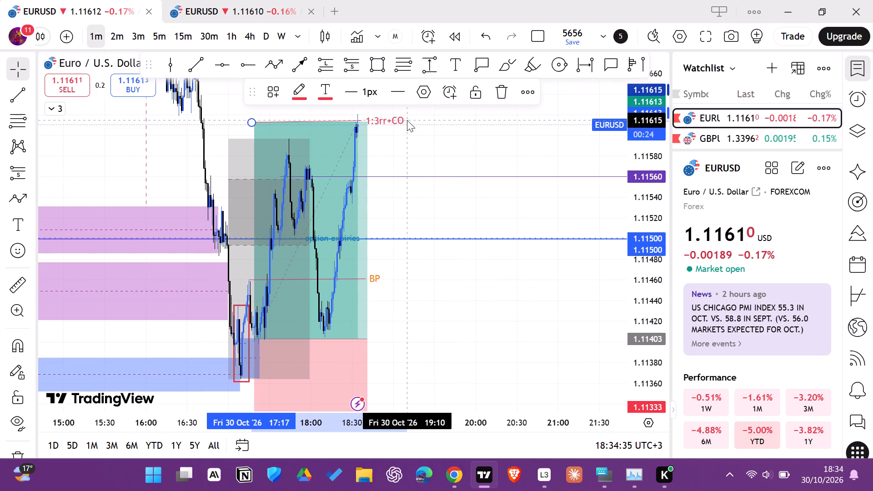
pyautogui.moveTo(407, 120); pyautogui.dragTo(402, 123)
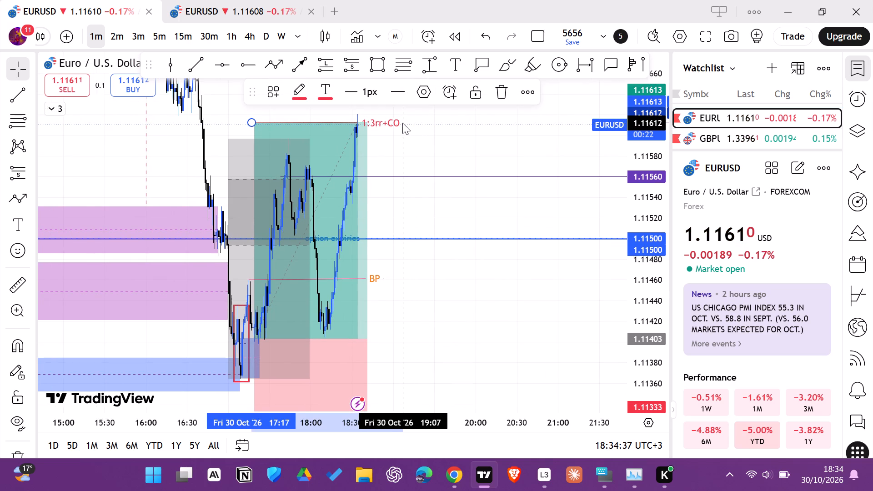
pyautogui.moveTo(402, 123); pyautogui.dragTo(401, 122)
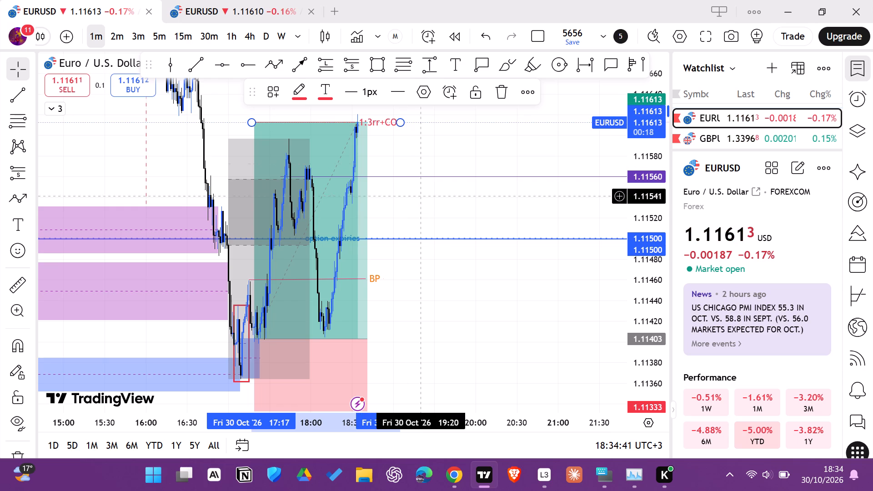
pyautogui.click(426, 299)
# Shorten the EURUSD long position in time so it ends at about 18:35.
pyautogui.moveTo(426, 299); pyautogui.dragTo(417, 269)
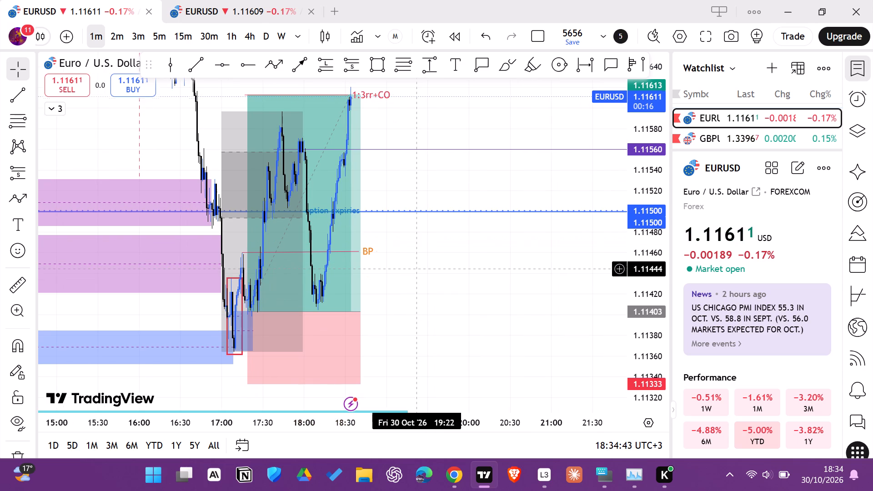
pyautogui.moveTo(361, 311); pyautogui.dragTo(352, 306)
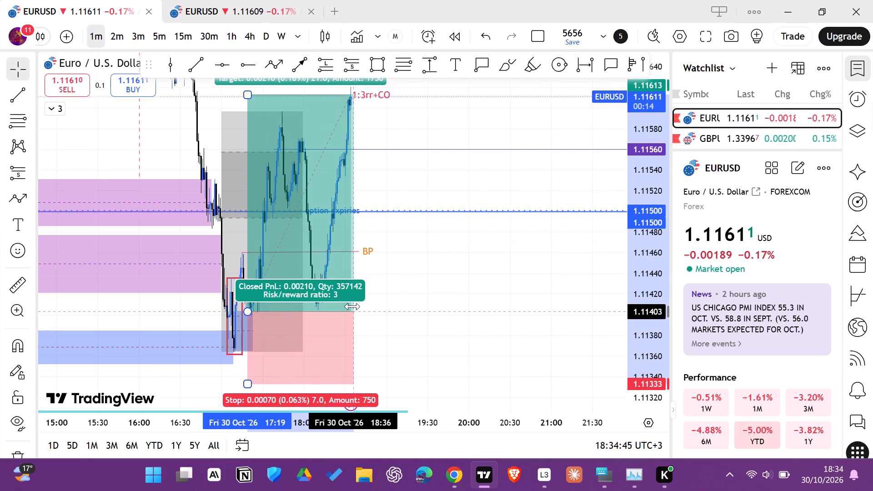
# Fine-tune the end time of the EURUSD long position on the one-minute chart to about 18:35.
pyautogui.moveTo(352, 306); pyautogui.dragTo(351, 306)
pyautogui.click(421, 282)
# Examine EURUSD price action around the long position's target on the one-minute chart and compare it with the five-minute chart.
pyautogui.moveTo(427, 268); pyautogui.dragTo(434, 271)
pyautogui.moveTo(439, 275); pyautogui.dragTo(435, 285)
pyautogui.moveTo(431, 282); pyautogui.dragTo(435, 283)
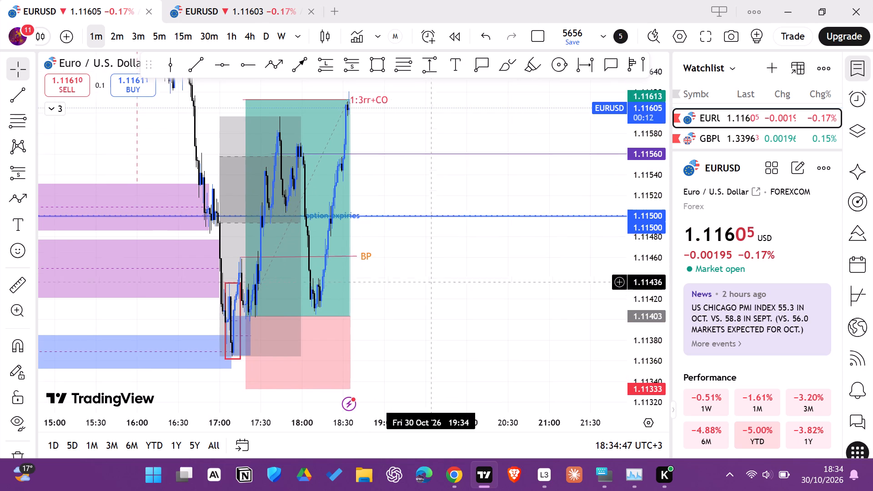
pyautogui.moveTo(435, 283); pyautogui.dragTo(438, 306)
pyautogui.click(254, 0)
pyautogui.moveTo(463, 198); pyautogui.dragTo(435, 187)
pyautogui.click(105, 0)
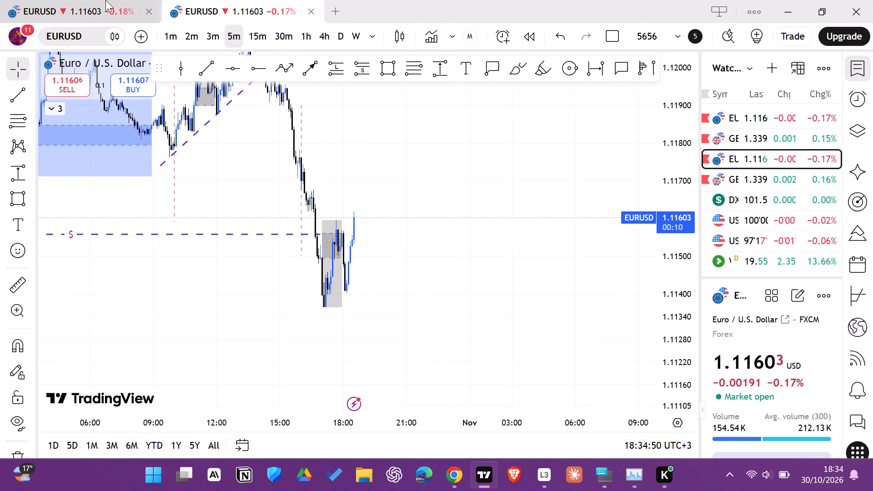
pyautogui.moveTo(466, 297); pyautogui.dragTo(448, 296)
# Bring up the GBPUSD one-minute chart and examine price action between the 1.34000 and 1.33750 levels against the marked zones and projected path.
pyautogui.click(723, 137)
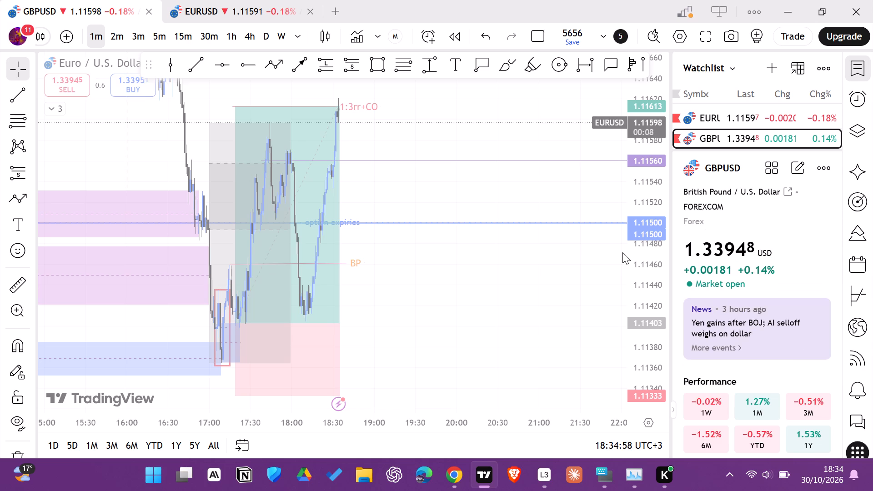
pyautogui.click(641, 484)
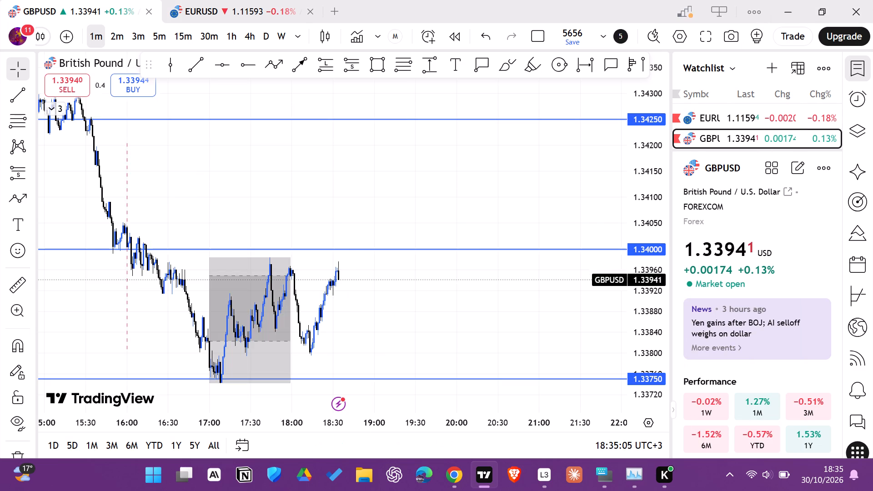
pyautogui.moveTo(427, 218); pyautogui.dragTo(426, 130)
pyautogui.moveTo(649, 363); pyautogui.dragTo(645, 301)
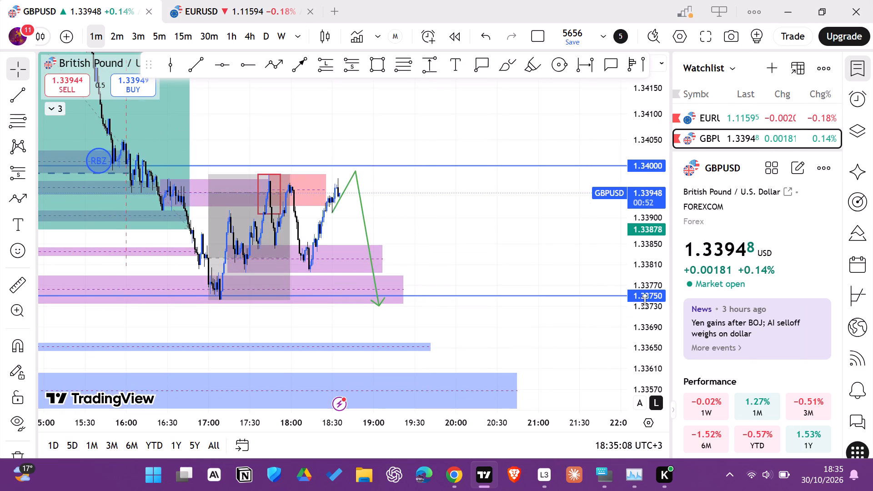
pyautogui.moveTo(645, 301); pyautogui.dragTo(593, 243)
pyautogui.moveTo(468, 201); pyautogui.dragTo(472, 235)
pyautogui.scroll(1, 472, 235)
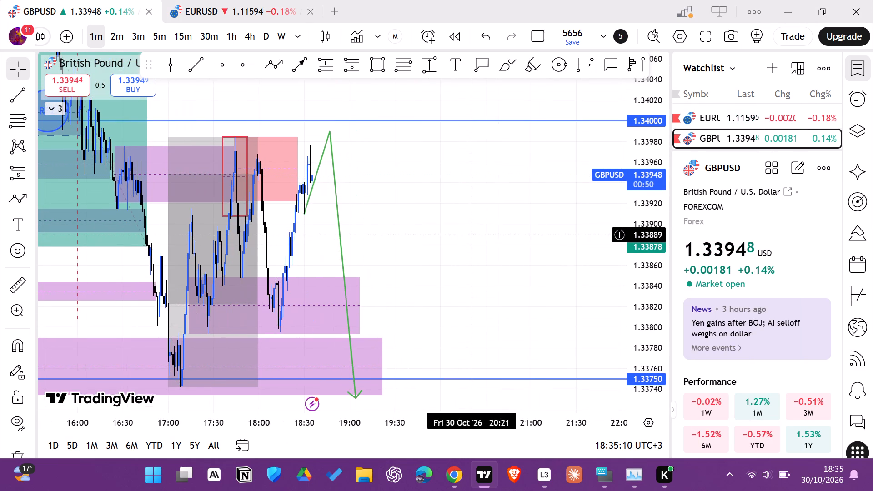
pyautogui.moveTo(431, 243); pyautogui.dragTo(451, 240)
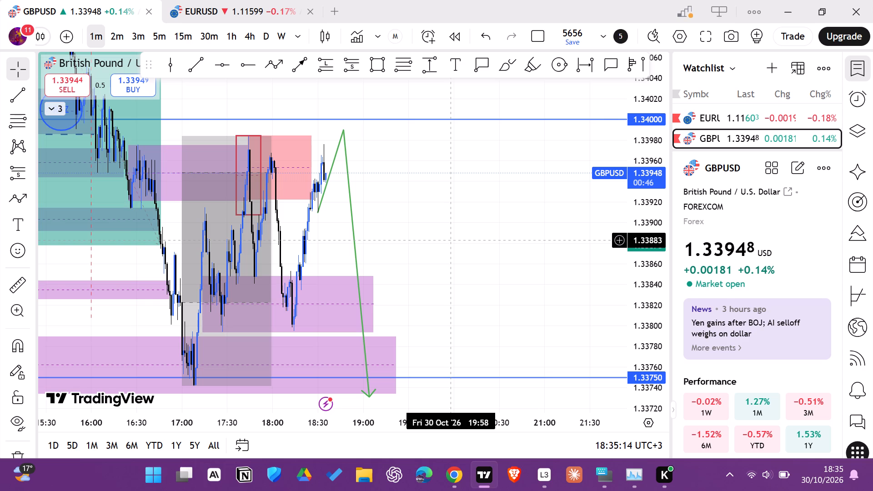
pyautogui.moveTo(451, 240); pyautogui.dragTo(460, 241)
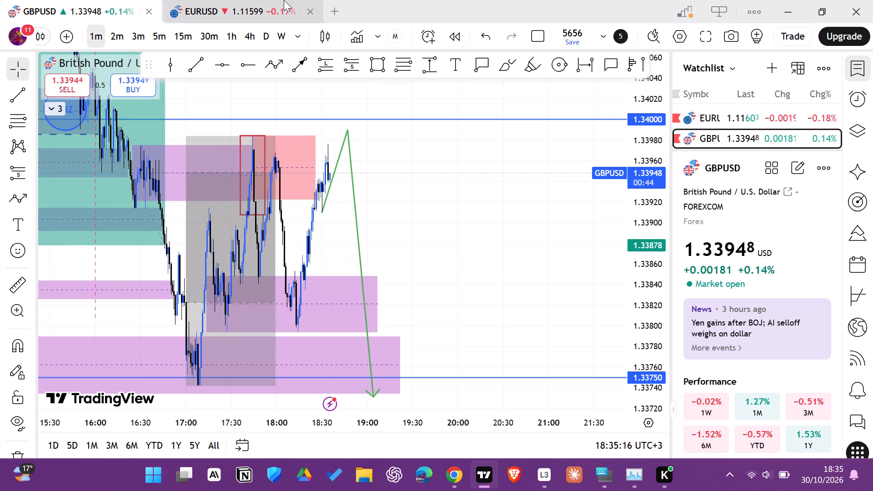
# Examine the GBPUSD one-minute chart around the pink zone and green projected path, and glance at the EURUSD five-minute chart.
pyautogui.click(272, 0)
pyautogui.click(114, 0)
pyautogui.moveTo(472, 206); pyautogui.dragTo(491, 213)
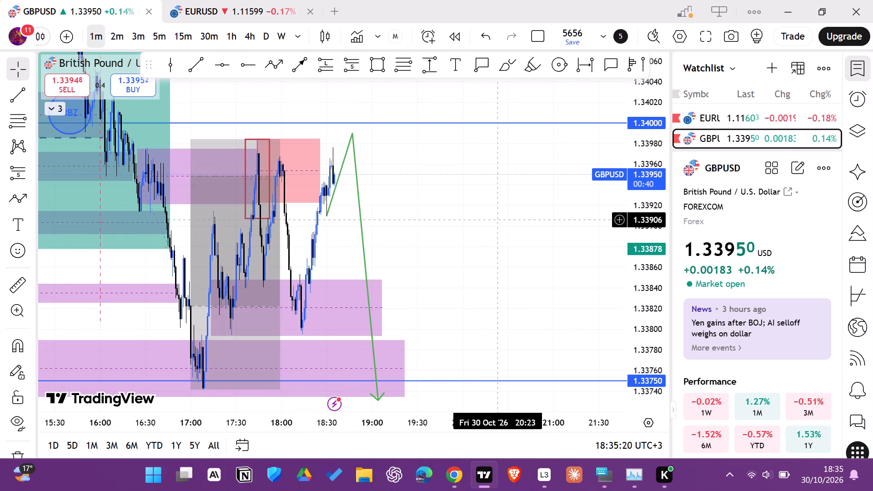
pyautogui.moveTo(503, 230); pyautogui.dragTo(489, 219)
# Fine-tune the end of the long position on the EURUSD one-minute chart to about 18:35.
pyautogui.click(733, 111)
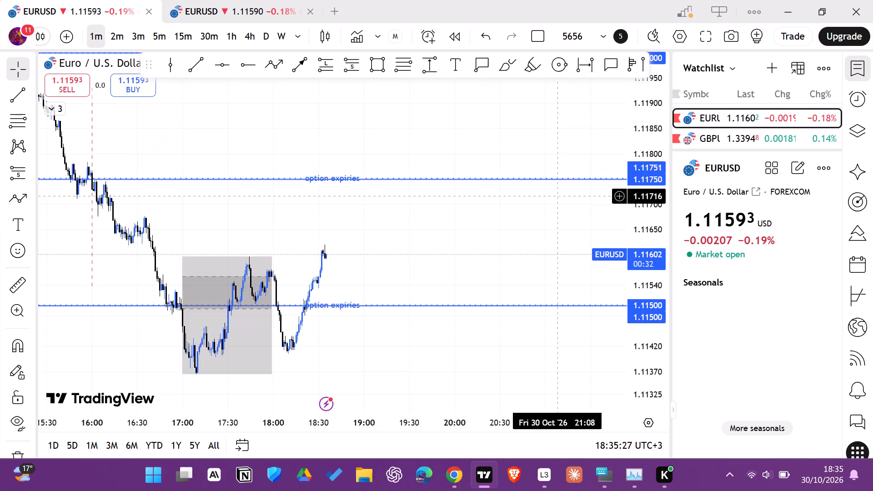
pyautogui.click(266, 0)
pyautogui.click(61, 0)
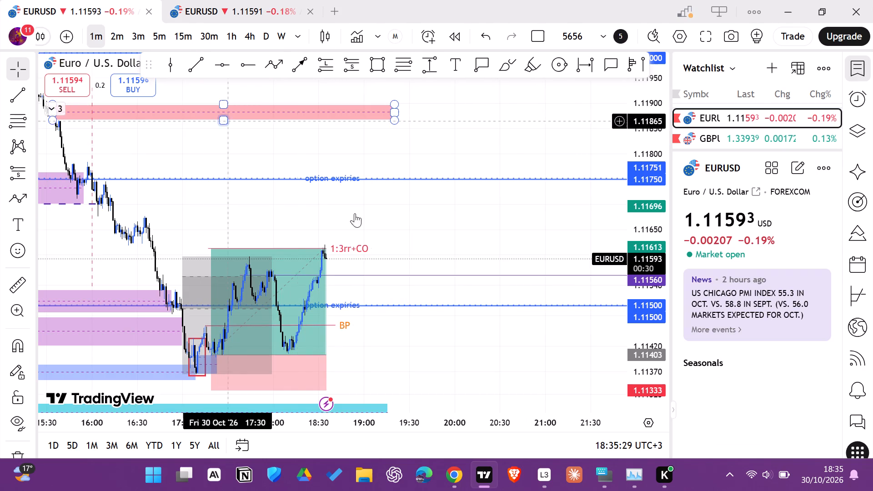
pyautogui.moveTo(447, 247); pyautogui.dragTo(448, 174)
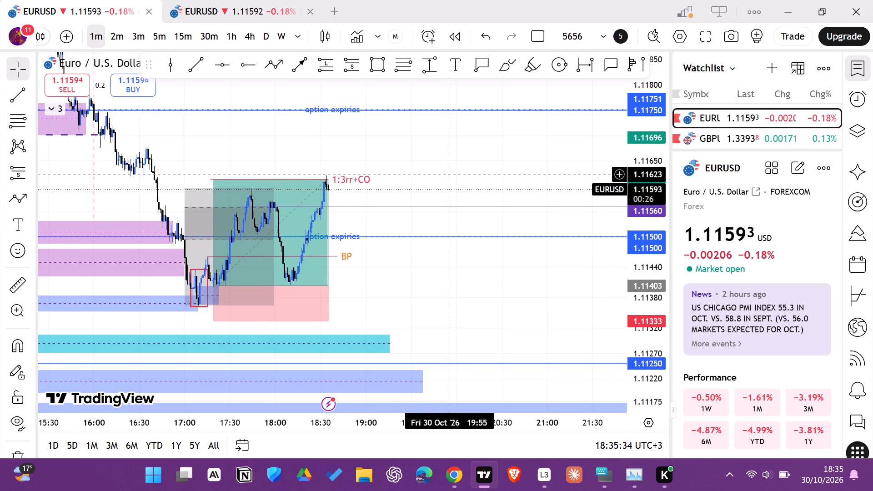
pyautogui.moveTo(471, 278); pyautogui.dragTo(467, 271)
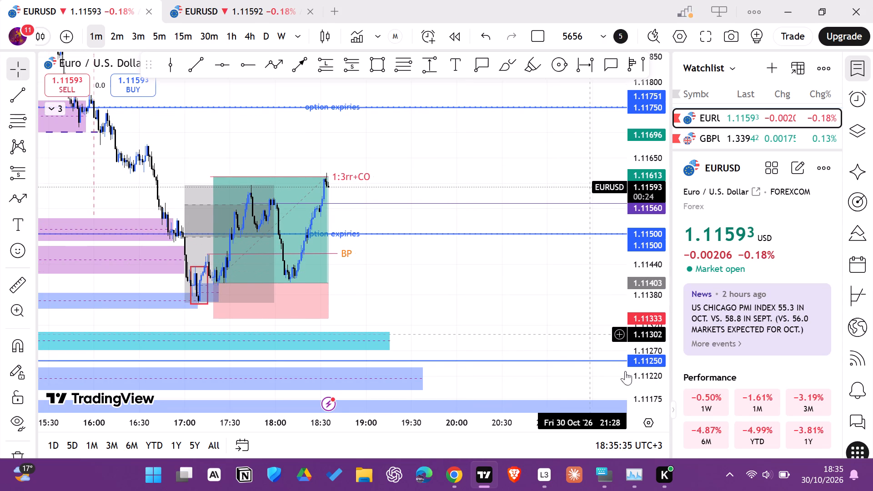
pyautogui.moveTo(651, 370); pyautogui.dragTo(639, 277)
pyautogui.moveTo(477, 295); pyautogui.dragTo(489, 297)
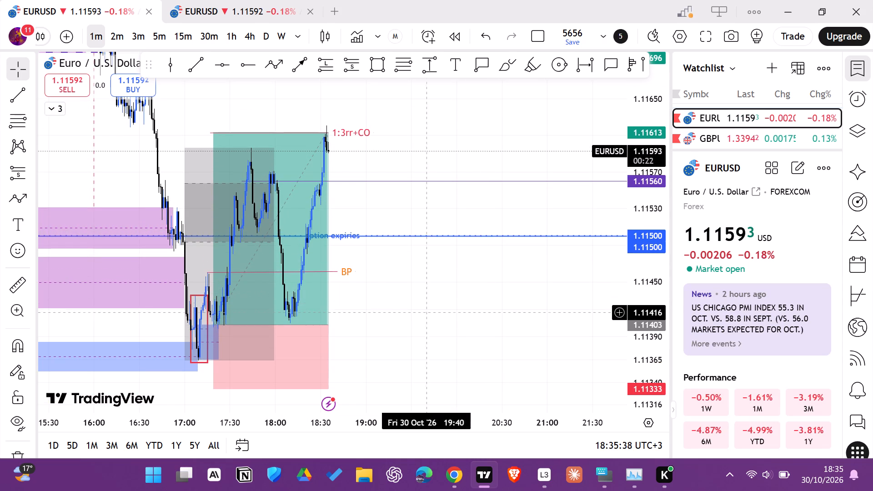
pyautogui.moveTo(330, 324); pyautogui.dragTo(325, 327)
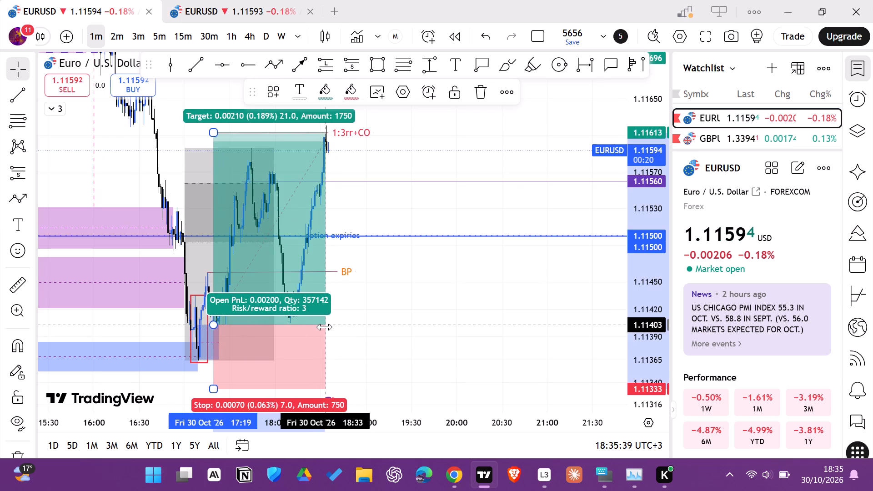
pyautogui.moveTo(325, 327); pyautogui.dragTo(325, 330)
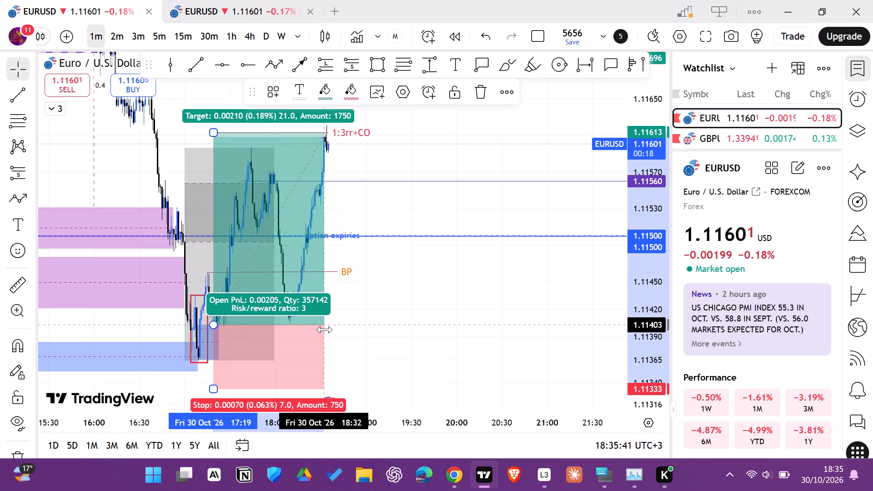
pyautogui.moveTo(325, 330); pyautogui.dragTo(328, 331)
pyautogui.click(412, 329)
# Examine EURUSD price action near the long position's target on the one-minute chart and check it against the five-minute chart.
pyautogui.moveTo(456, 330); pyautogui.dragTo(446, 311)
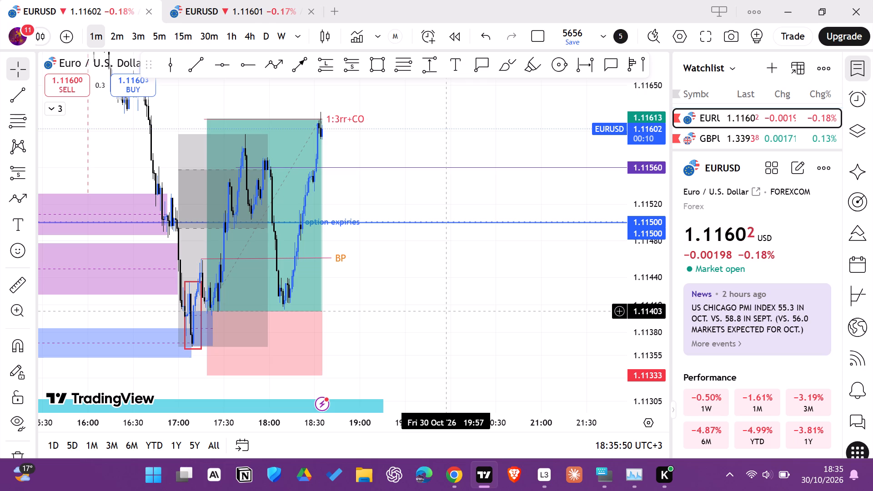
pyautogui.moveTo(447, 311); pyautogui.dragTo(440, 300)
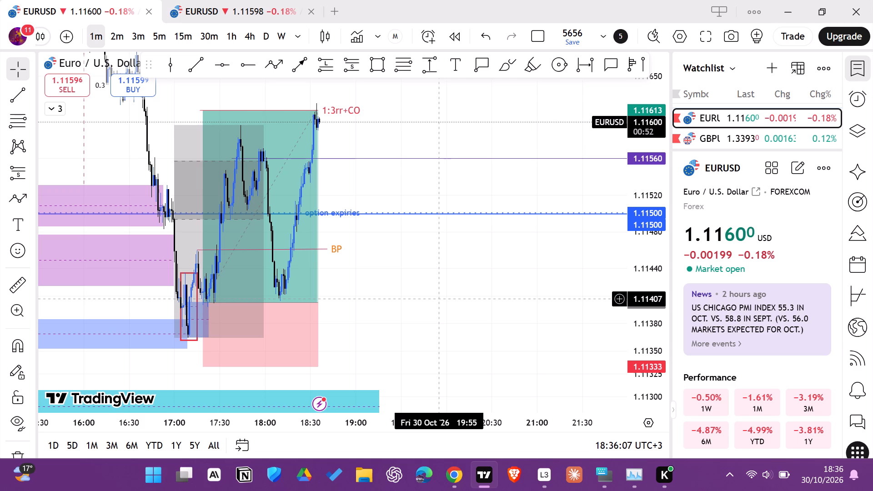
pyautogui.moveTo(440, 299); pyautogui.dragTo(452, 299)
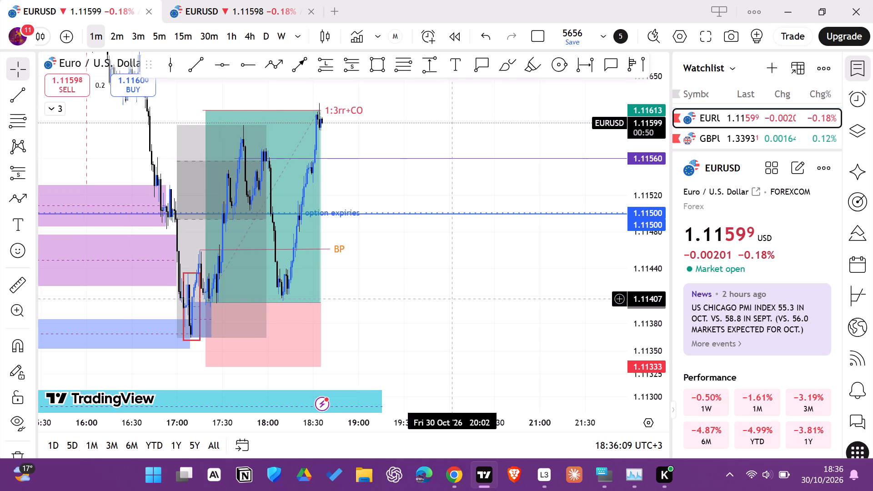
pyautogui.click(227, 0)
pyautogui.click(120, 0)
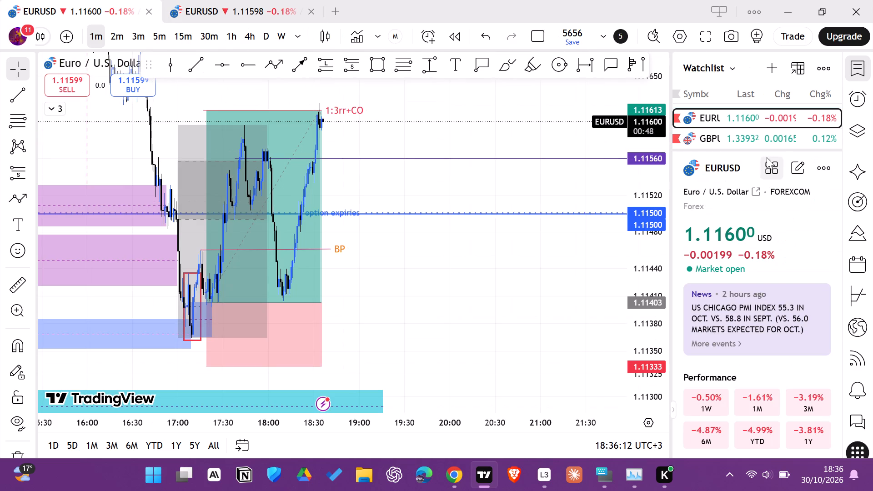
# Move the green projected path on the GBPUSD one-minute chart so it peaks at about 19:04, just below 1.34000.
pyautogui.click(765, 137)
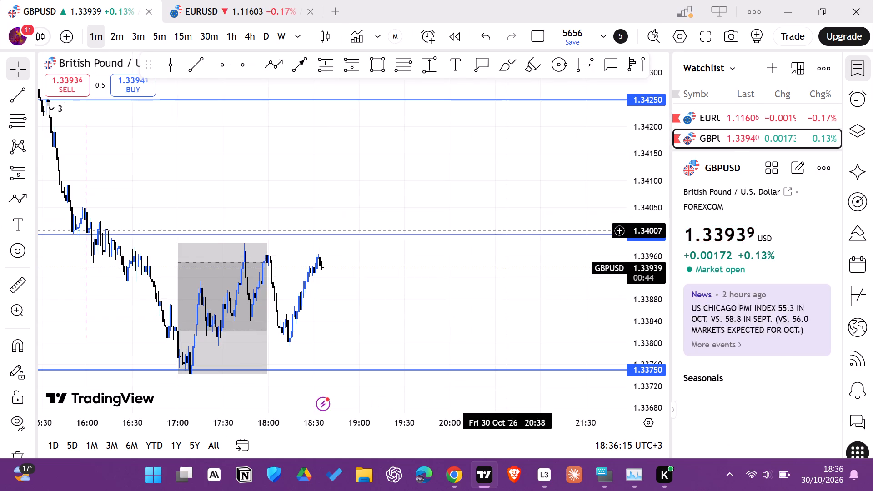
pyautogui.moveTo(645, 373); pyautogui.dragTo(575, 232)
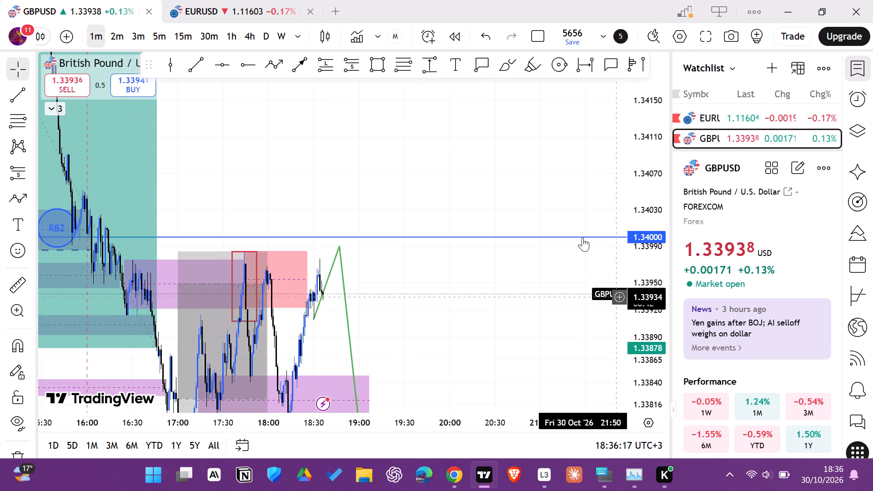
pyautogui.moveTo(494, 313); pyautogui.dragTo(488, 181)
pyautogui.moveTo(346, 251); pyautogui.dragTo(371, 267)
pyautogui.click(475, 240)
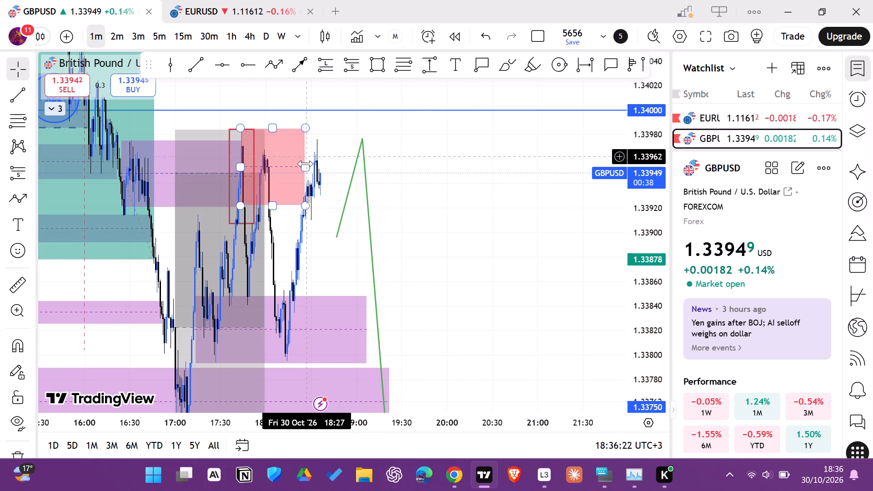
# Extend the pink zone above GBPUSD's latest swing in time so it ends at about 18:33.
pyautogui.moveTo(305, 165); pyautogui.dragTo(315, 173)
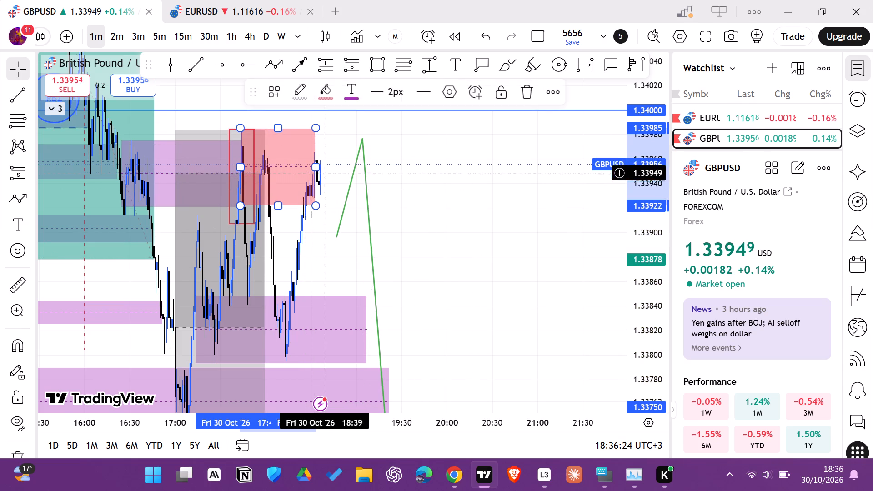
pyautogui.click(474, 201)
# Examine GBPUSD between 1.33750 and 1.34000 on the one-minute chart and compare it with EURUSD on the five-minute chart.
pyautogui.moveTo(472, 230); pyautogui.dragTo(497, 196)
pyautogui.moveTo(650, 138); pyautogui.dragTo(645, 201)
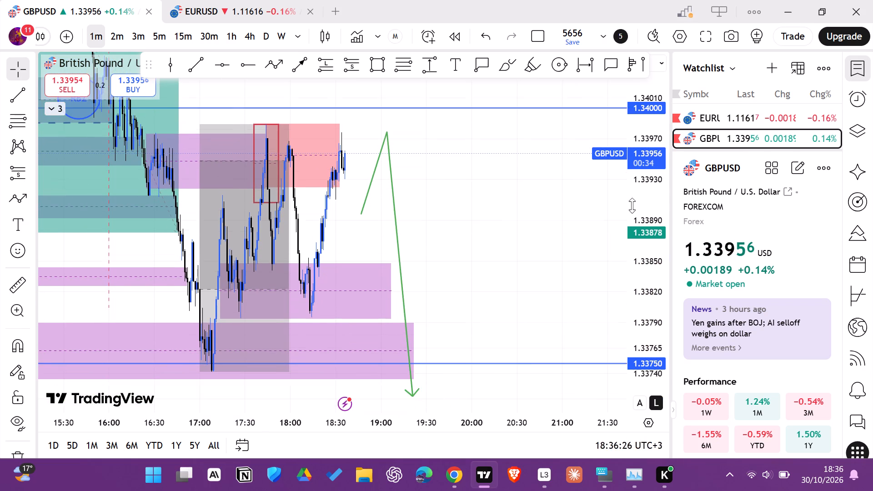
pyautogui.moveTo(564, 256); pyautogui.dragTo(549, 251)
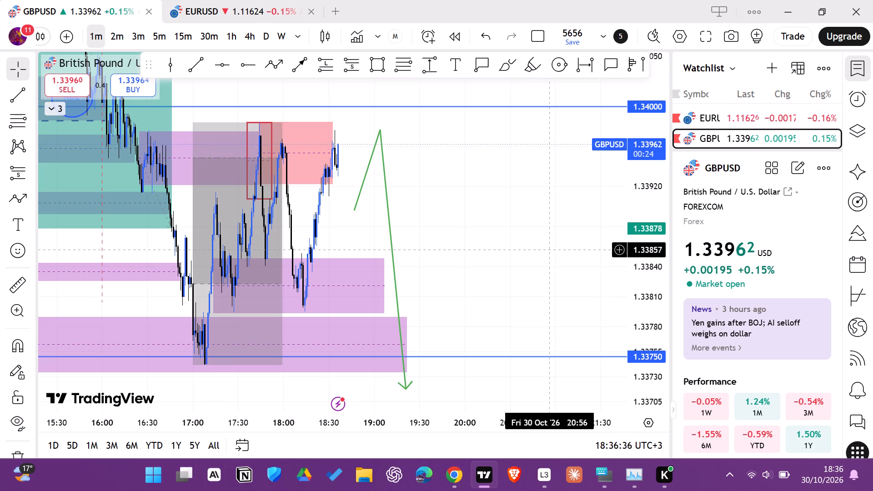
pyautogui.moveTo(449, 238); pyautogui.dragTo(428, 232)
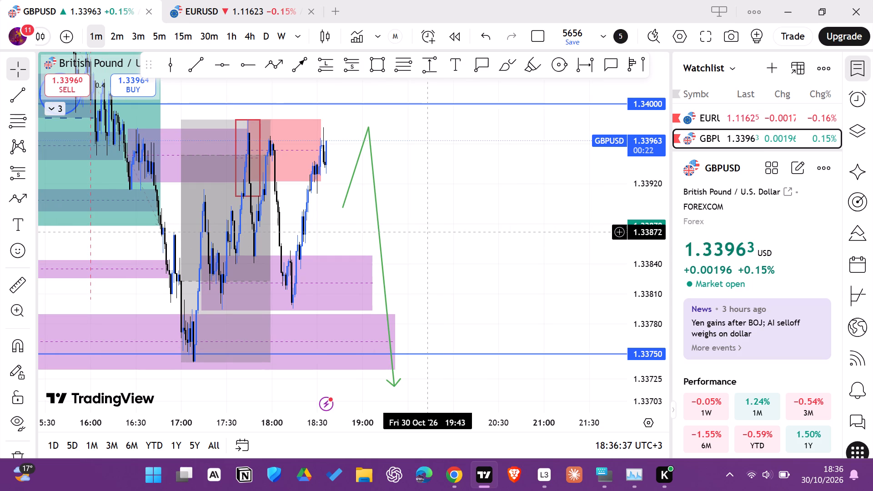
pyautogui.moveTo(448, 247); pyautogui.dragTo(439, 245)
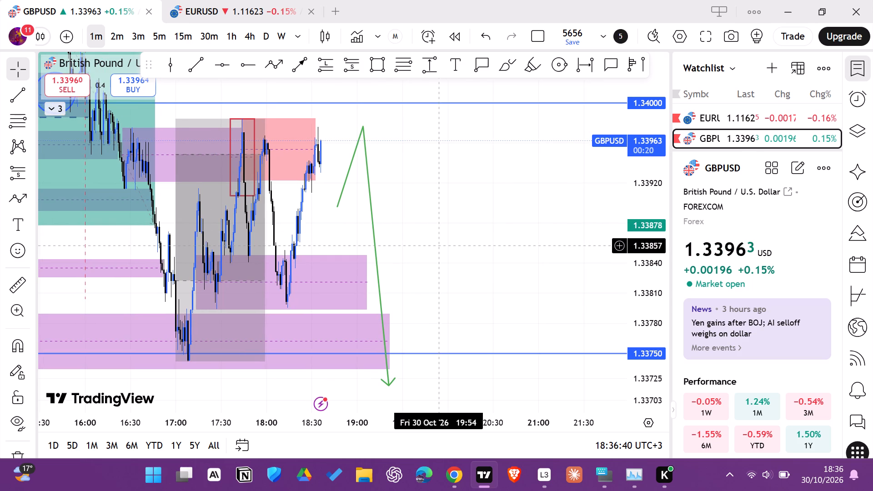
pyautogui.click(214, 0)
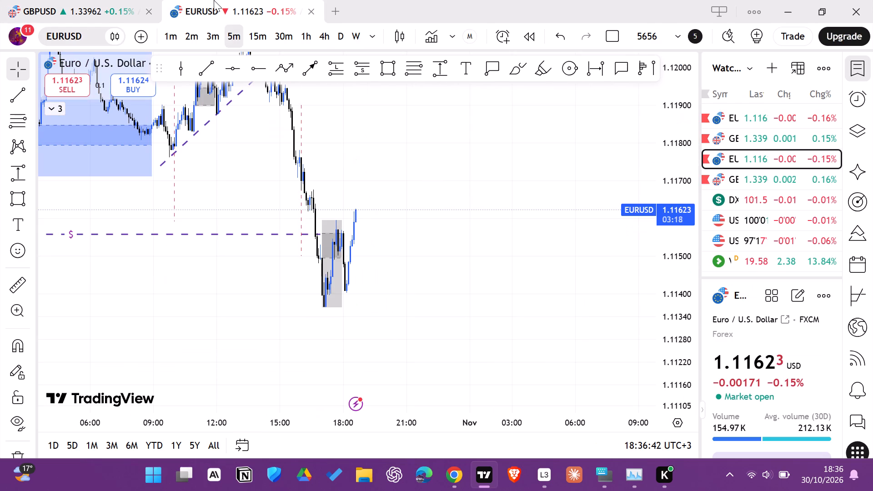
pyautogui.moveTo(380, 167); pyautogui.dragTo(393, 183)
pyautogui.click(104, 0)
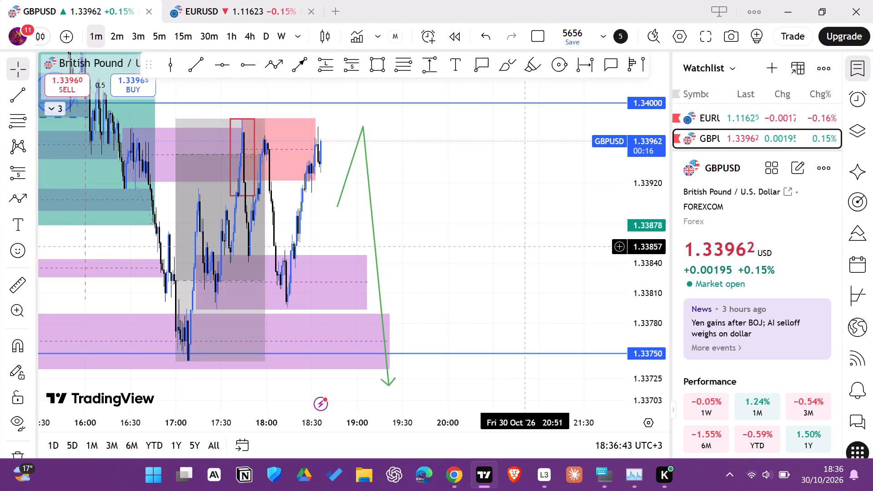
pyautogui.moveTo(532, 251); pyautogui.dragTo(514, 251)
# Check the EUR/USD overnight options quotes on Investing.com in Chrome and compare them with the EURUSD five-minute and one-minute charts.
pyautogui.click(459, 470)
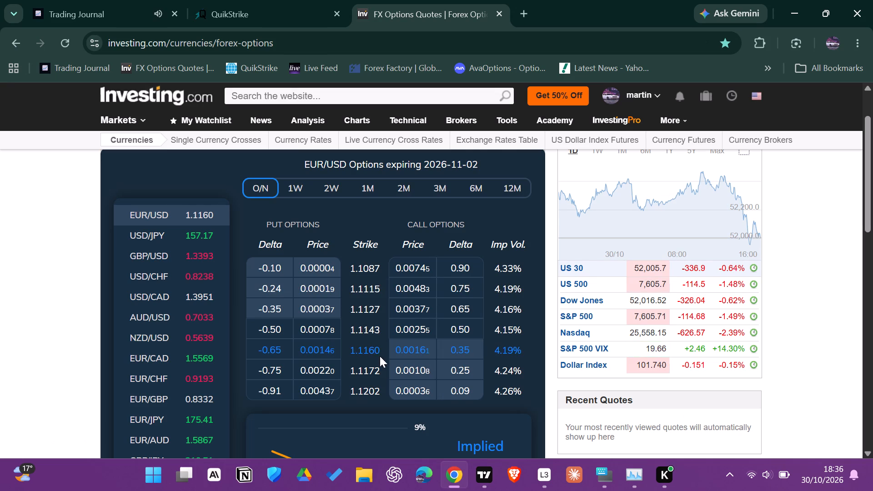
pyautogui.click(475, 483)
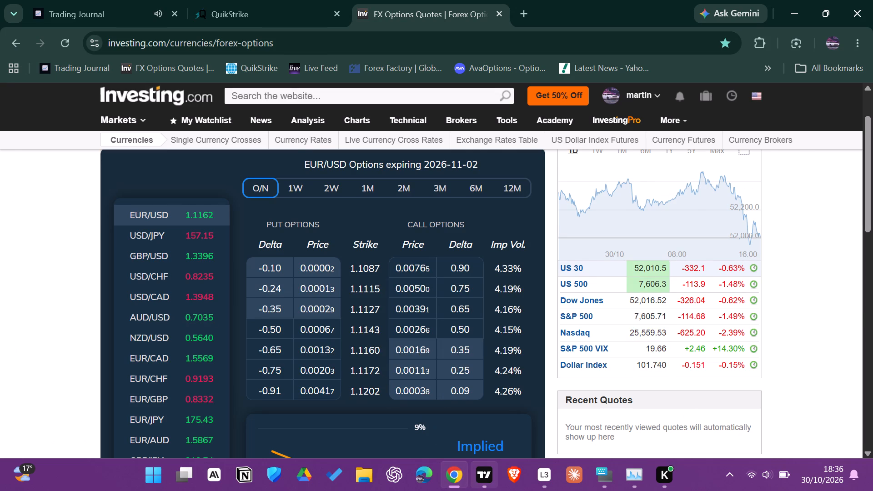
pyautogui.click(729, 119)
pyautogui.click(206, 0)
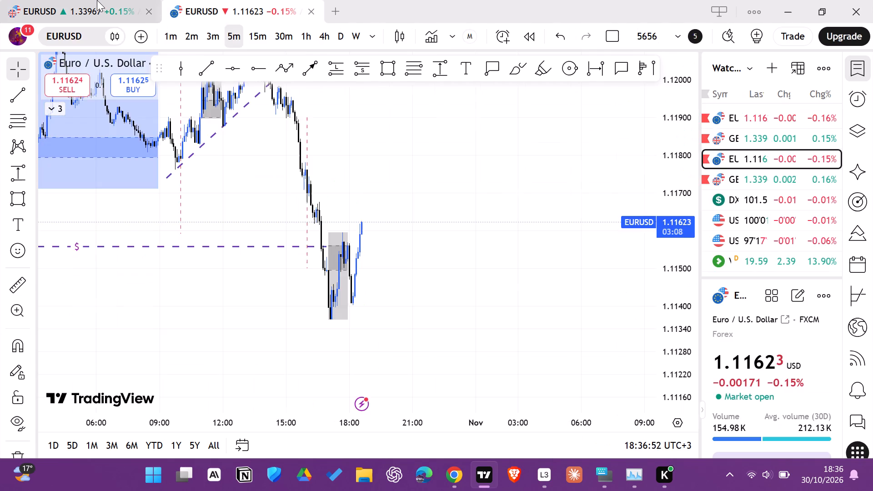
pyautogui.click(97, 0)
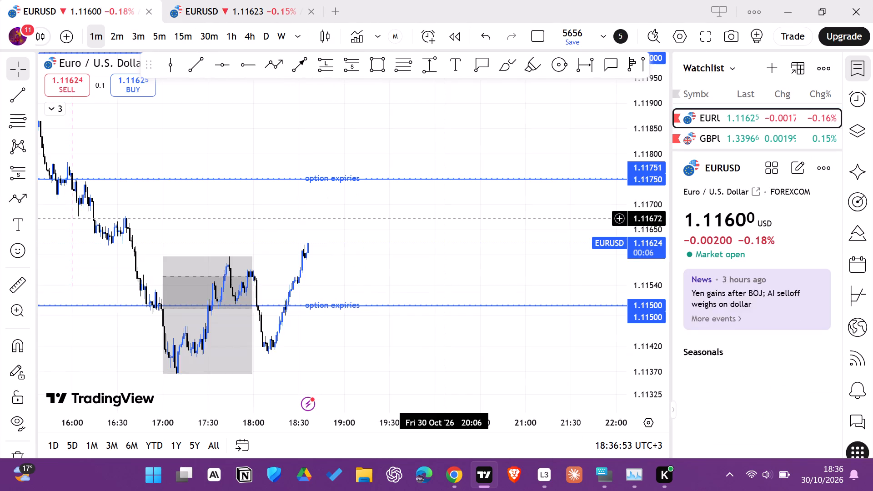
# Examine EURUSD's latest rise and position markup on the one-minute chart against the EUR/USD overnight options quotes on Investing.com in Chrome.
pyautogui.moveTo(488, 348); pyautogui.dragTo(516, 284)
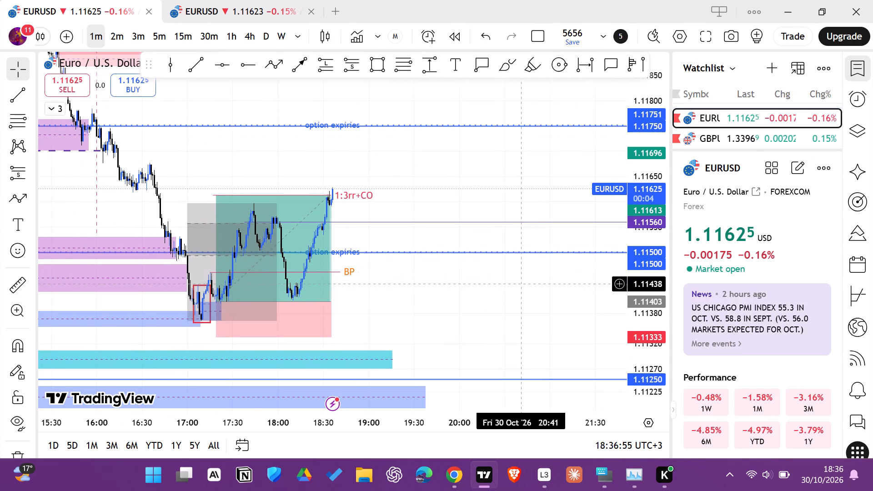
pyautogui.moveTo(636, 399); pyautogui.dragTo(602, 296)
pyautogui.moveTo(517, 341); pyautogui.dragTo(496, 297)
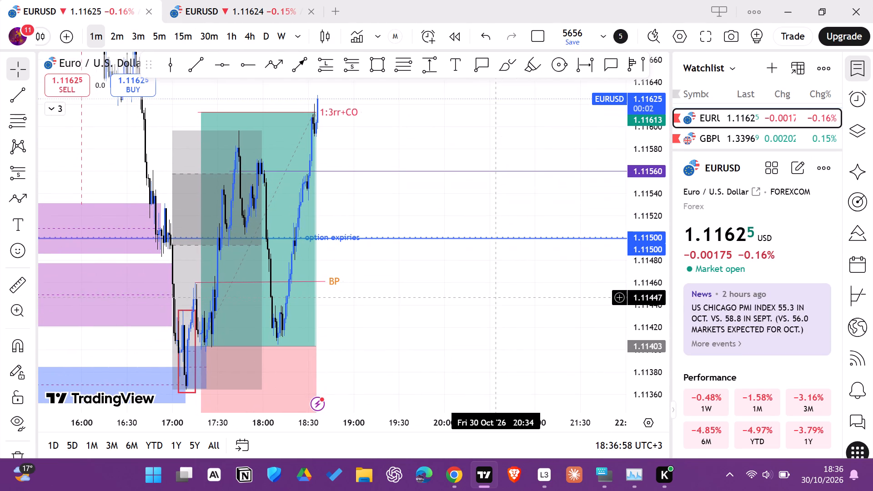
pyautogui.moveTo(475, 330); pyautogui.dragTo(491, 284)
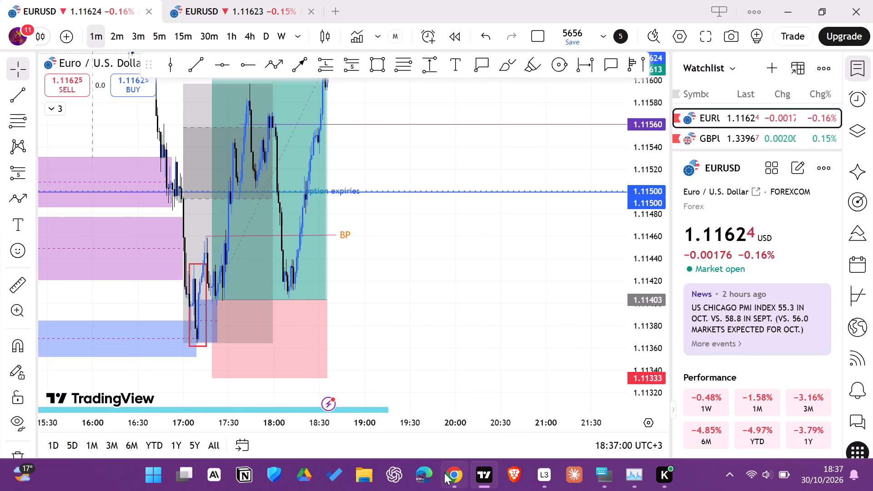
pyautogui.click(445, 474)
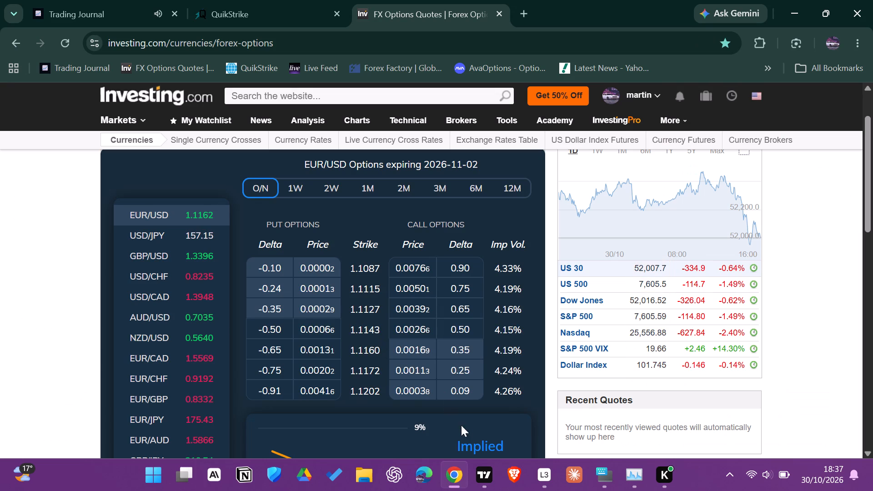
pyautogui.click(480, 482)
pyautogui.moveTo(486, 259); pyautogui.dragTo(503, 375)
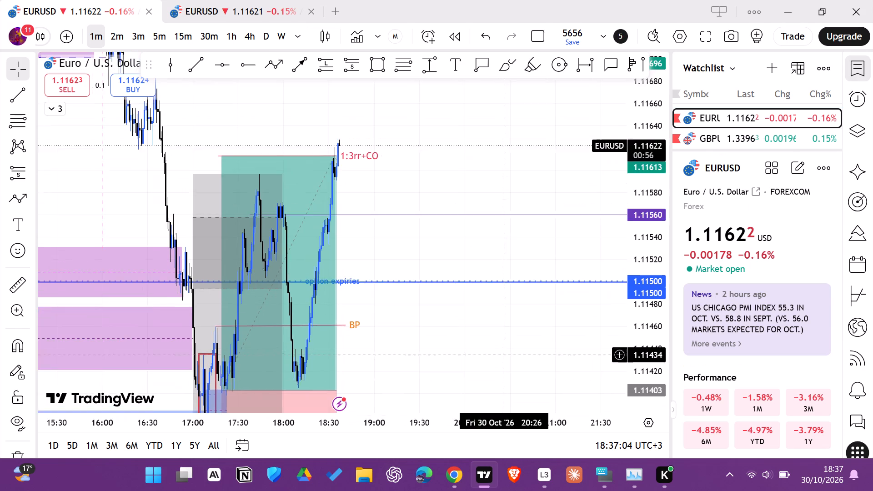
# Move the purple horizontal ray on the EURUSD one-minute chart up to 1.11600, starting at about 17:28.
pyautogui.moveTo(462, 177); pyautogui.dragTo(471, 225)
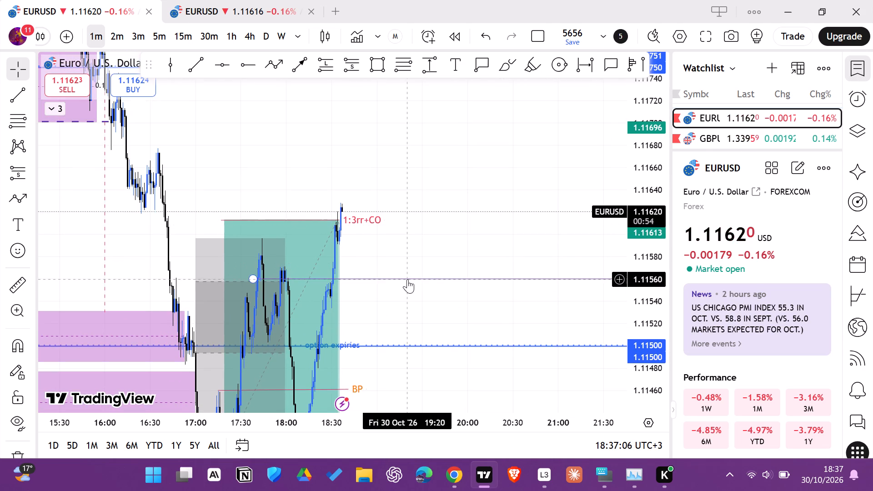
pyautogui.moveTo(407, 279); pyautogui.dragTo(398, 253)
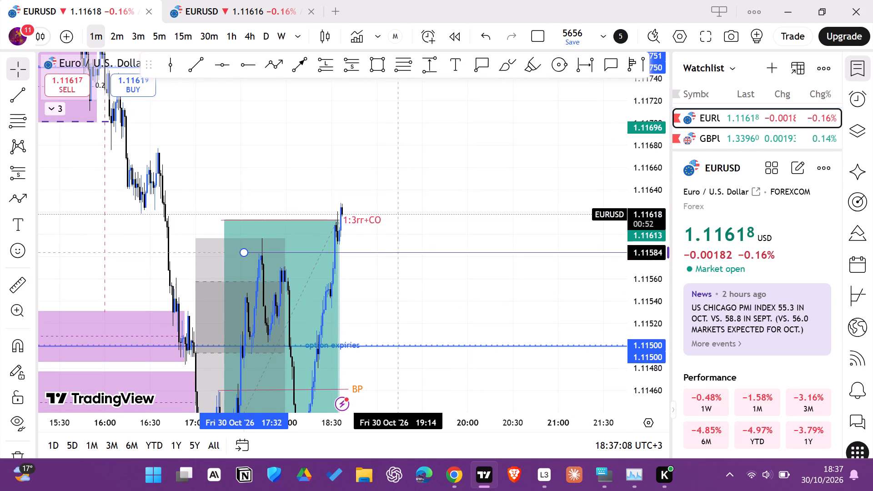
pyautogui.moveTo(398, 253); pyautogui.dragTo(393, 242)
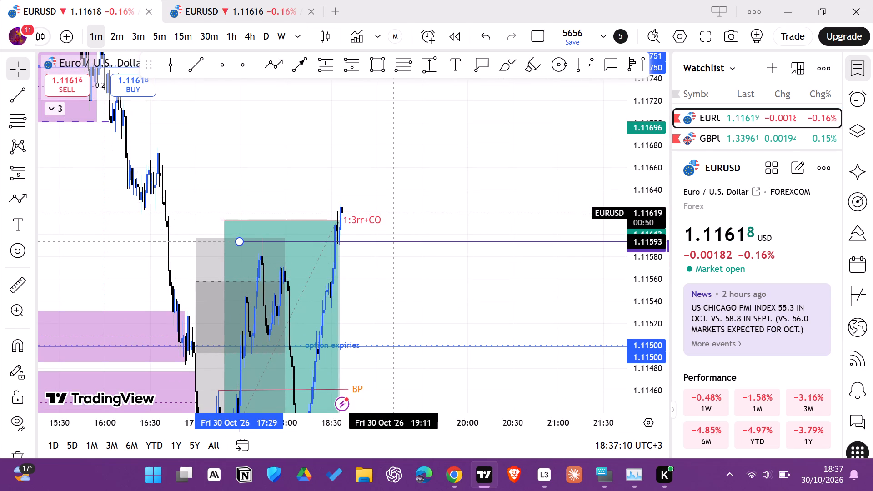
pyautogui.moveTo(393, 242); pyautogui.dragTo(384, 235)
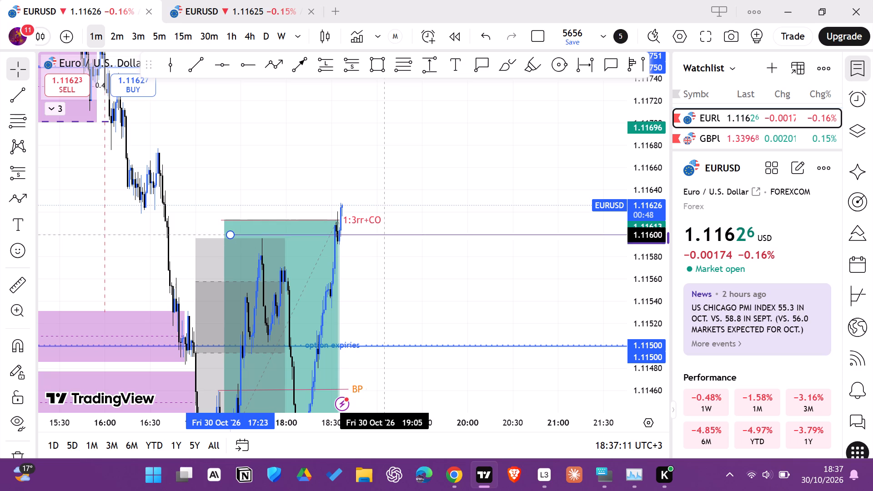
pyautogui.moveTo(384, 235); pyautogui.dragTo(391, 234)
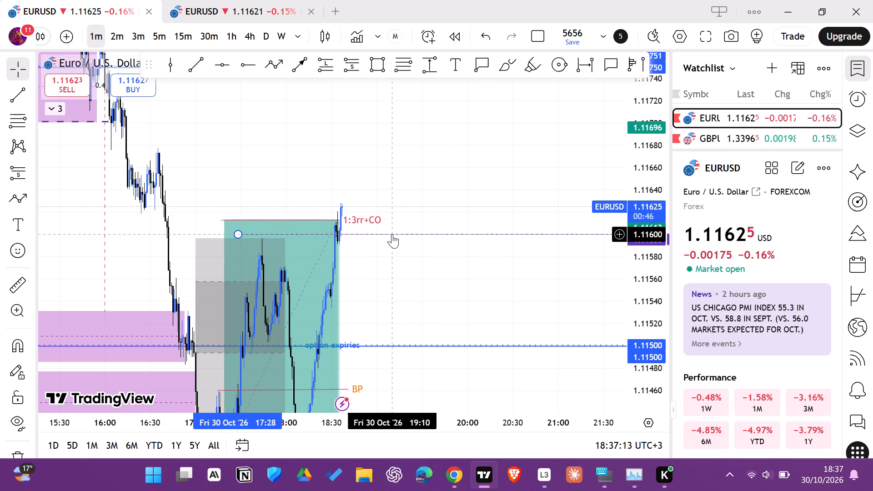
pyautogui.click(451, 291)
# Compare EURUSD's one-minute price action around the purple ray with the EUR/USD overnight options quotes on Investing.com in Chrome.
pyautogui.moveTo(450, 291); pyautogui.dragTo(435, 270)
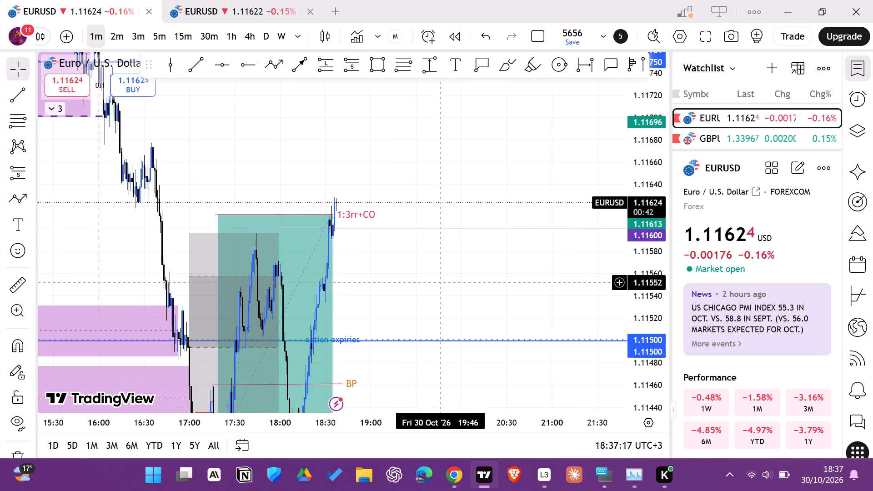
pyautogui.moveTo(435, 270); pyautogui.dragTo(436, 265)
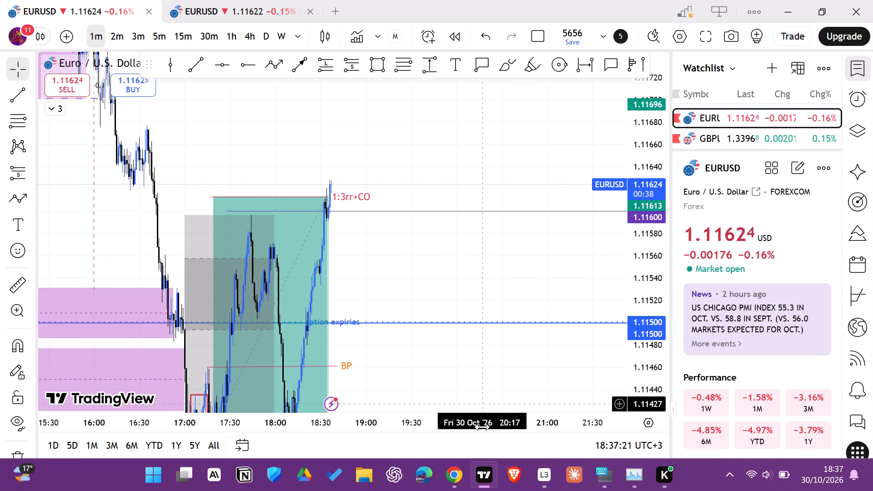
pyautogui.click(458, 470)
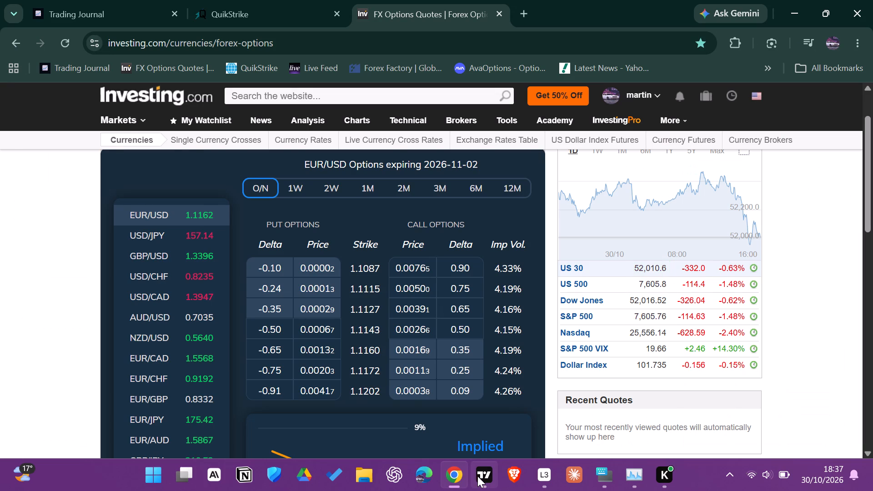
pyautogui.click(477, 476)
pyautogui.moveTo(455, 271); pyautogui.dragTo(457, 263)
pyautogui.moveTo(457, 261); pyautogui.dragTo(461, 225)
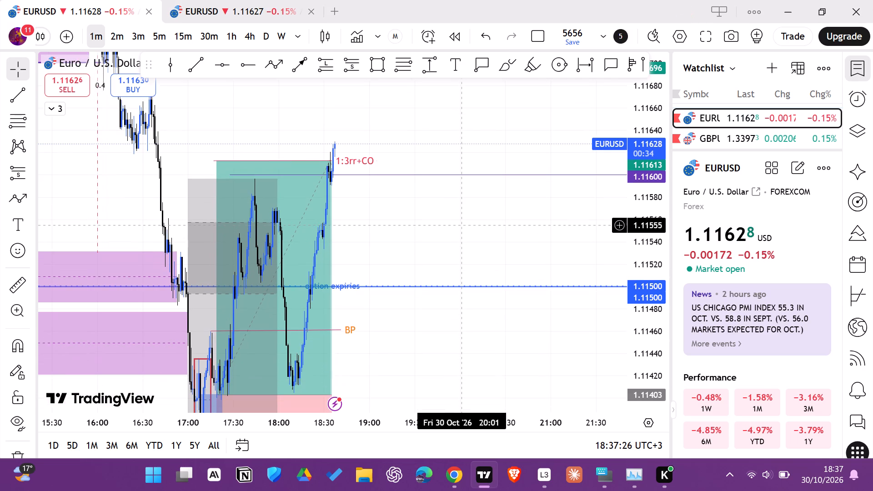
pyautogui.click(456, 478)
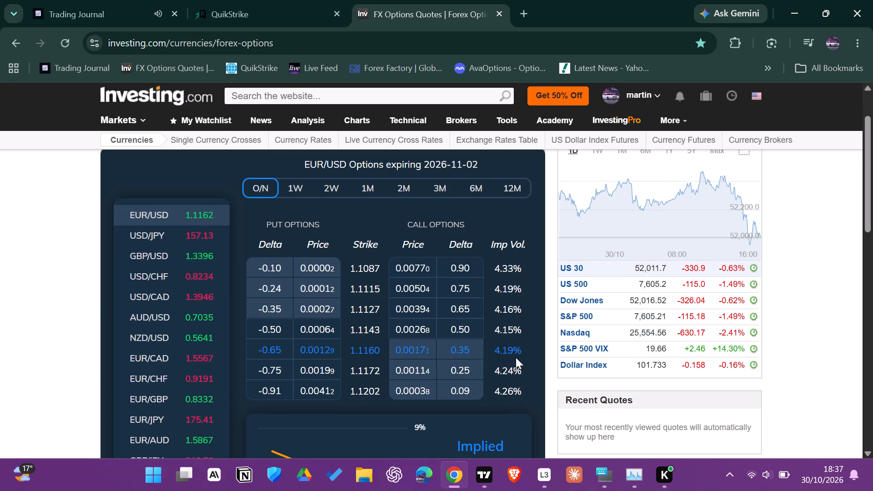
pyautogui.click(489, 478)
pyautogui.moveTo(477, 345); pyautogui.dragTo(480, 316)
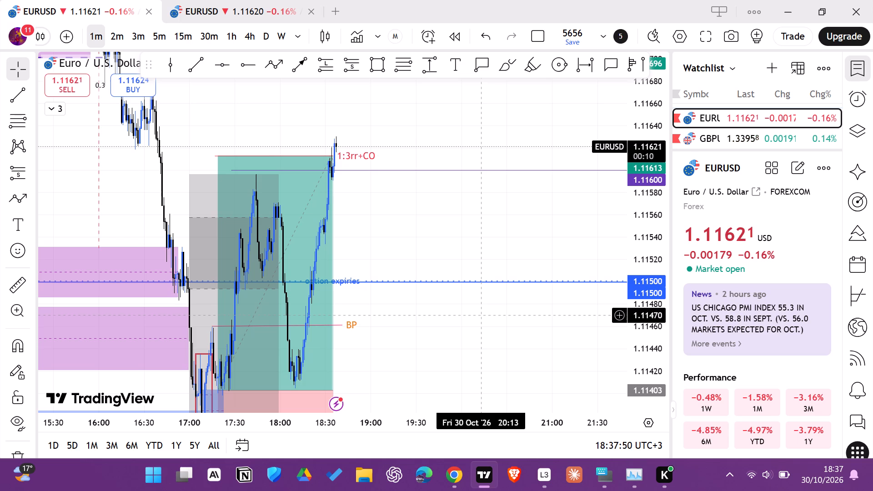
pyautogui.moveTo(492, 322); pyautogui.dragTo(474, 265)
# Examine GBPUSD between 1.33500 and 1.34000 on the one-minute chart and compare it with EURUSD on the five-minute chart.
pyautogui.click(719, 140)
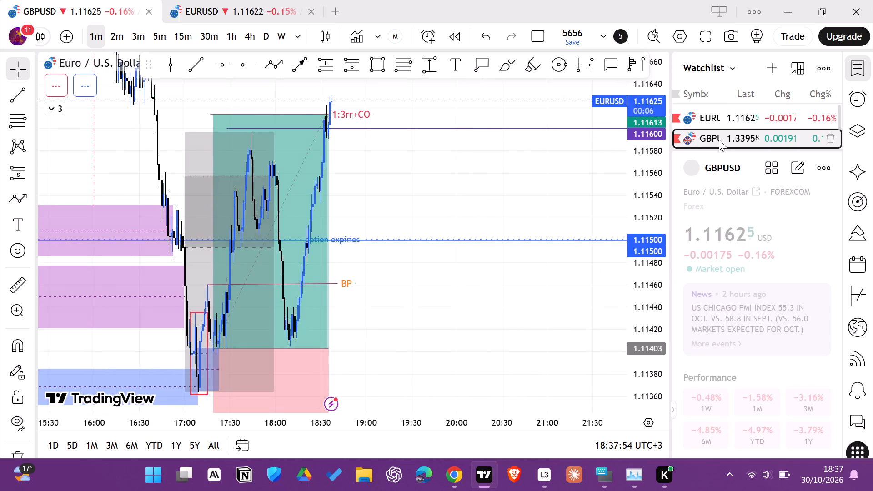
pyautogui.click(258, 0)
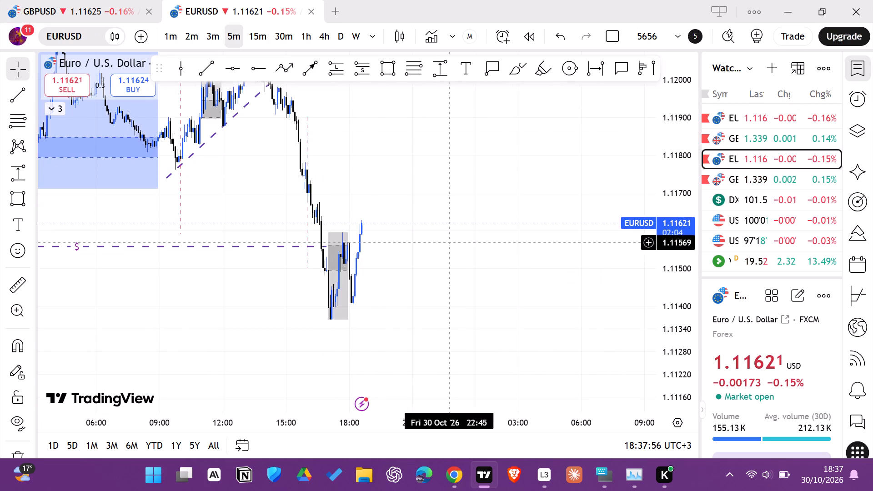
pyautogui.moveTo(462, 266); pyautogui.dragTo(447, 268)
pyautogui.click(69, 0)
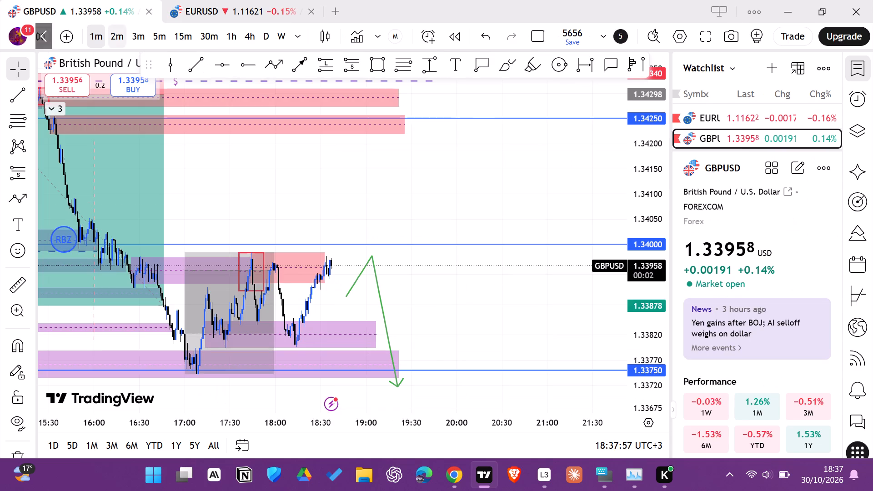
pyautogui.moveTo(442, 294); pyautogui.dragTo(434, 200)
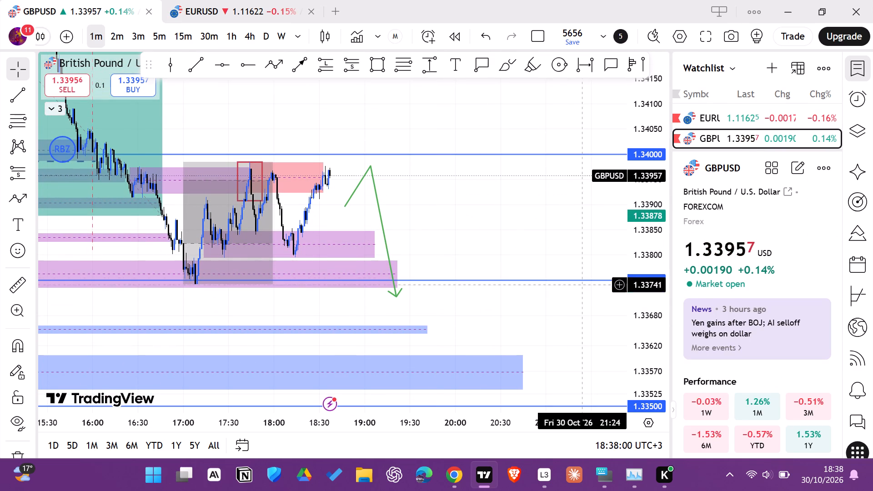
pyautogui.moveTo(647, 337); pyautogui.dragTo(600, 202)
pyautogui.moveTo(506, 189); pyautogui.dragTo(498, 187)
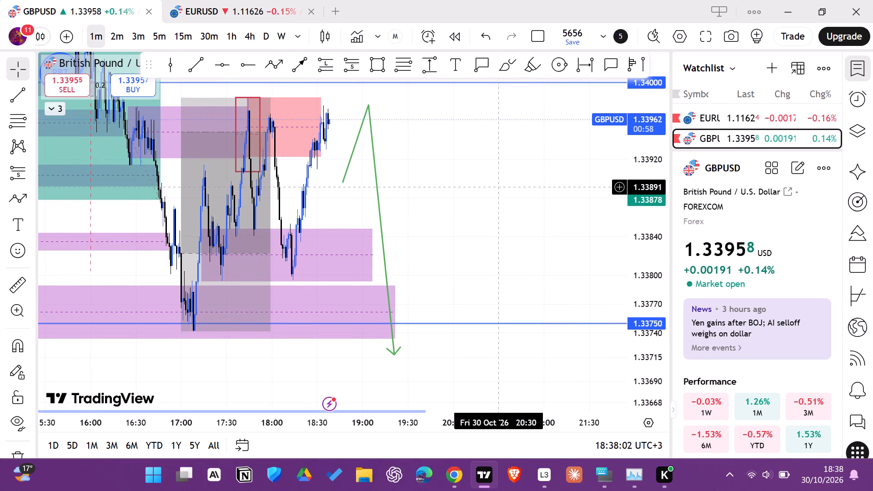
pyautogui.moveTo(484, 198); pyautogui.dragTo(490, 215)
pyautogui.scroll(1, 490, 215)
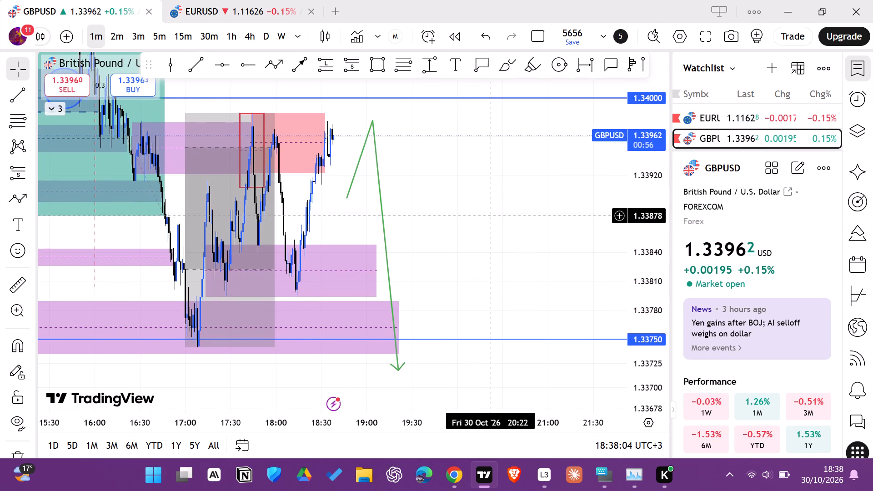
# Move the green projected path on the GBPUSD one-minute chart so it peaks at about 19:13 near 1.33970 and ends around 19:30.
pyautogui.moveTo(475, 218); pyautogui.dragTo(502, 227)
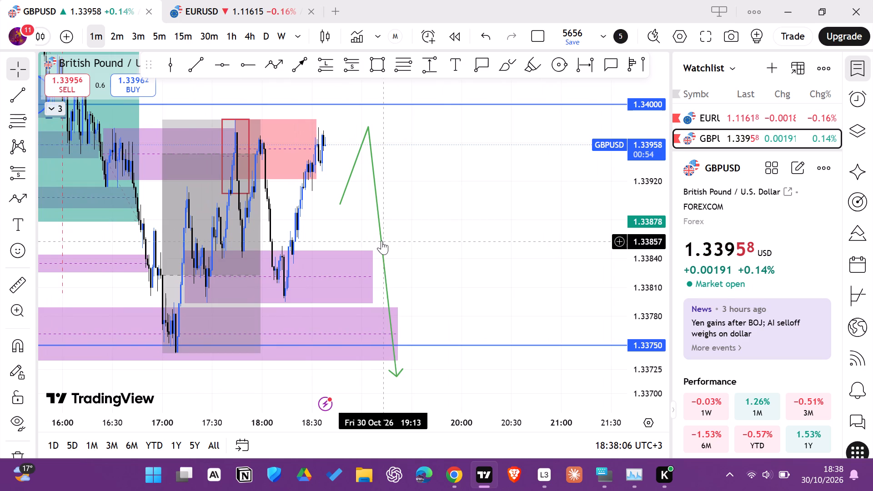
pyautogui.moveTo(381, 240); pyautogui.dragTo(395, 246)
pyautogui.click(477, 233)
pyautogui.moveTo(478, 233); pyautogui.dragTo(479, 233)
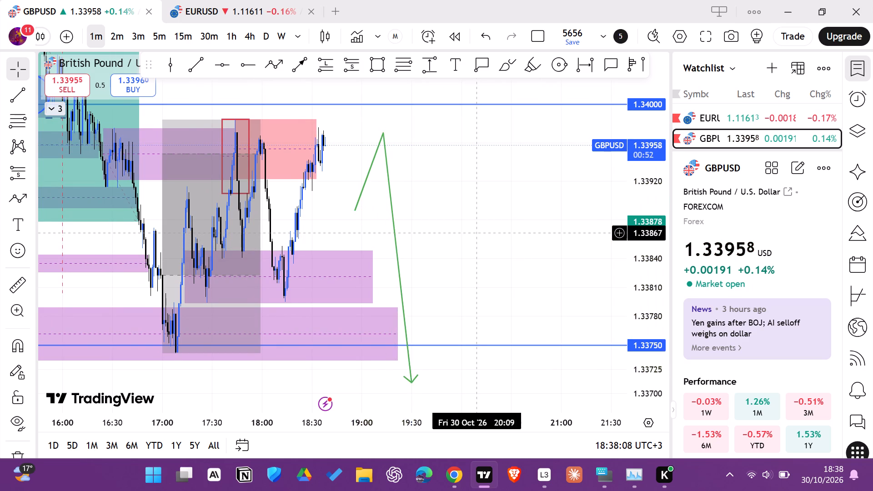
pyautogui.moveTo(479, 233); pyautogui.dragTo(504, 238)
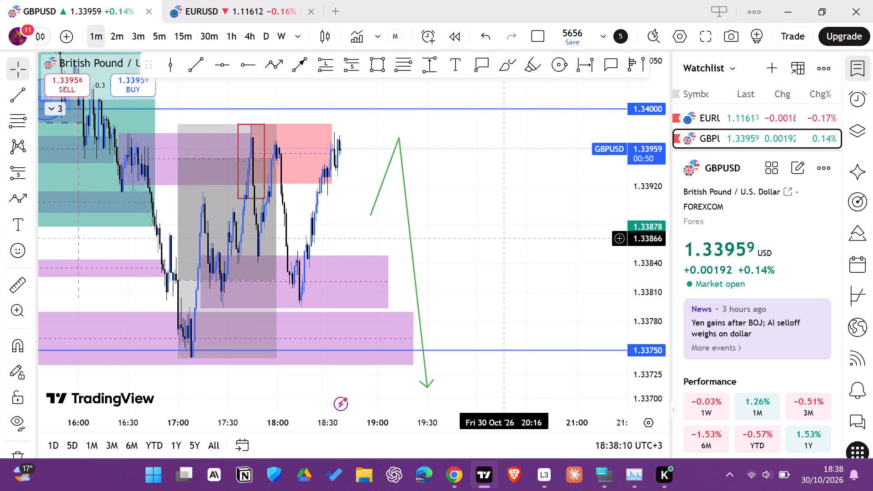
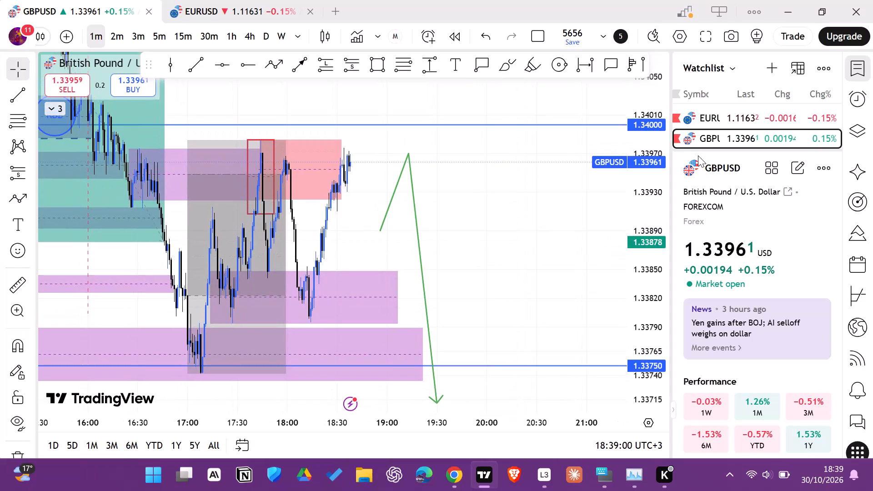
# Switch the one-minute chart to EURUSD and examine price action around the long position, the purple ray and the 1.11500 option expiries line.
pyautogui.click(716, 120)
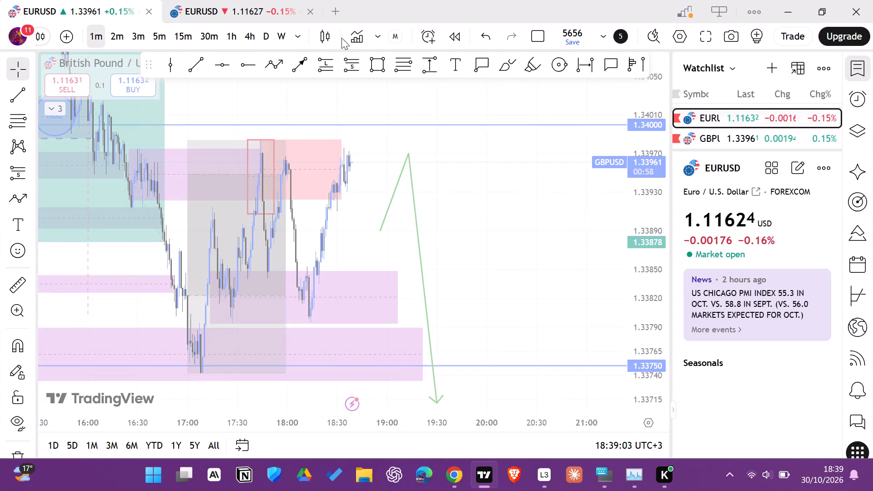
pyautogui.click(206, 0)
pyautogui.click(96, 0)
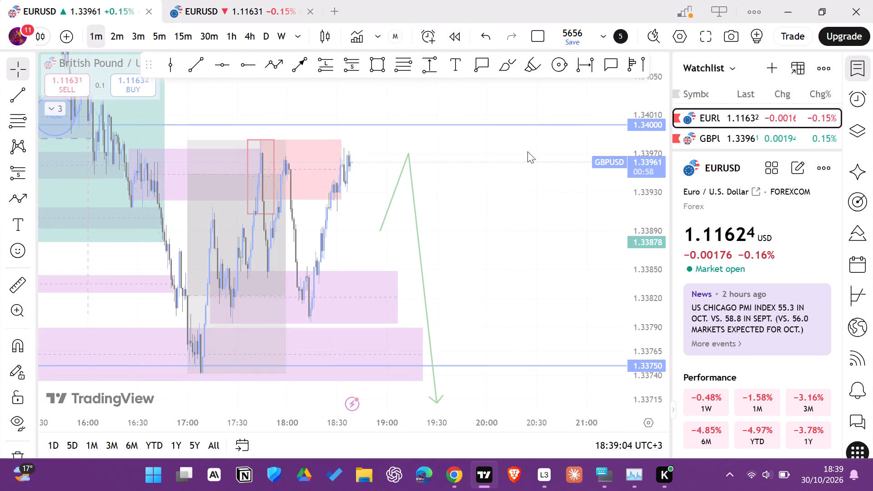
pyautogui.moveTo(644, 291); pyautogui.dragTo(604, 163)
pyautogui.moveTo(482, 297); pyautogui.dragTo(477, 265)
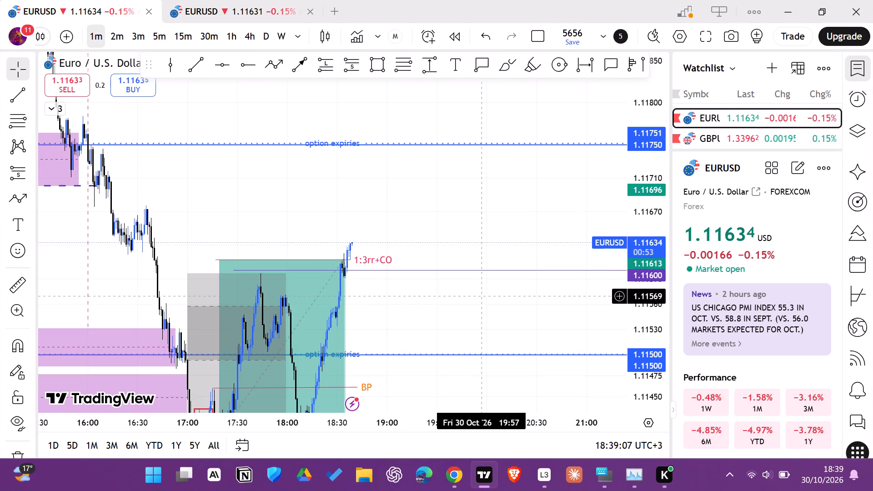
pyautogui.moveTo(477, 265); pyautogui.dragTo(476, 220)
pyautogui.moveTo(509, 269); pyautogui.dragTo(502, 252)
pyautogui.moveTo(501, 251); pyautogui.dragTo(501, 212)
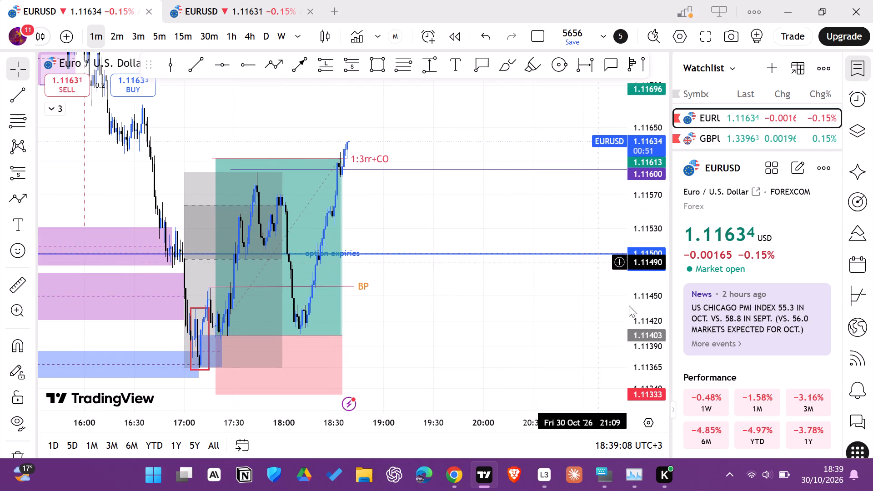
pyautogui.moveTo(639, 327); pyautogui.dragTo(621, 287)
pyautogui.moveTo(511, 323); pyautogui.dragTo(513, 289)
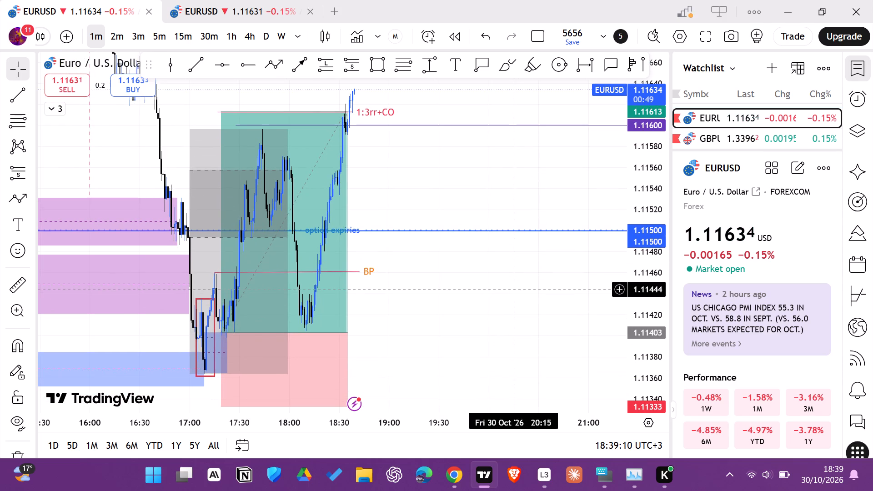
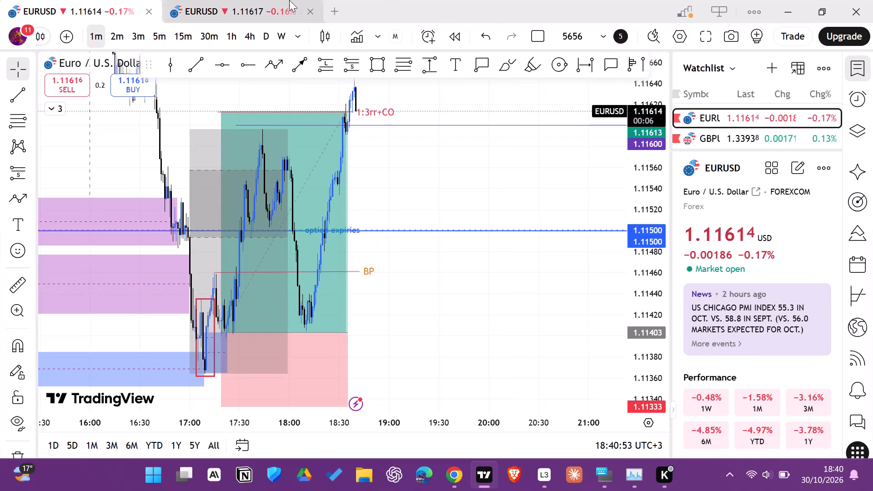
# Check the five-minute EURUSD chart, and return to the one-minute EURUSD chart.
pyautogui.click(253, 0)
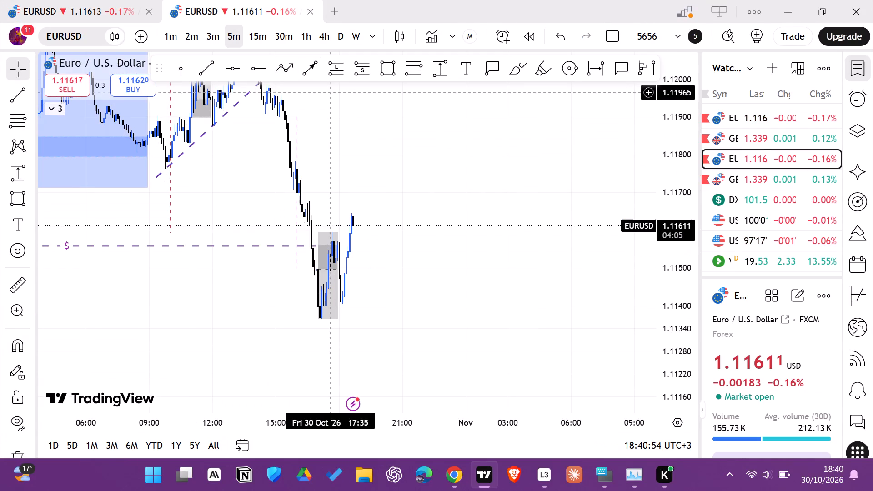
pyautogui.click(80, 0)
pyautogui.moveTo(538, 172); pyautogui.dragTo(513, 174)
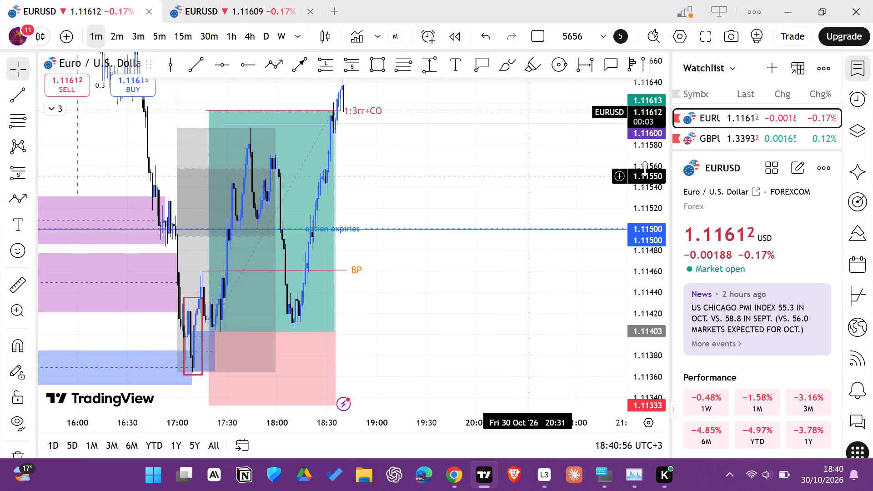
# Switch the one-minute chart to GBPUSD and examine price action around the red zone and purple zones between 1.33750 and 1.34000.
pyautogui.click(704, 144)
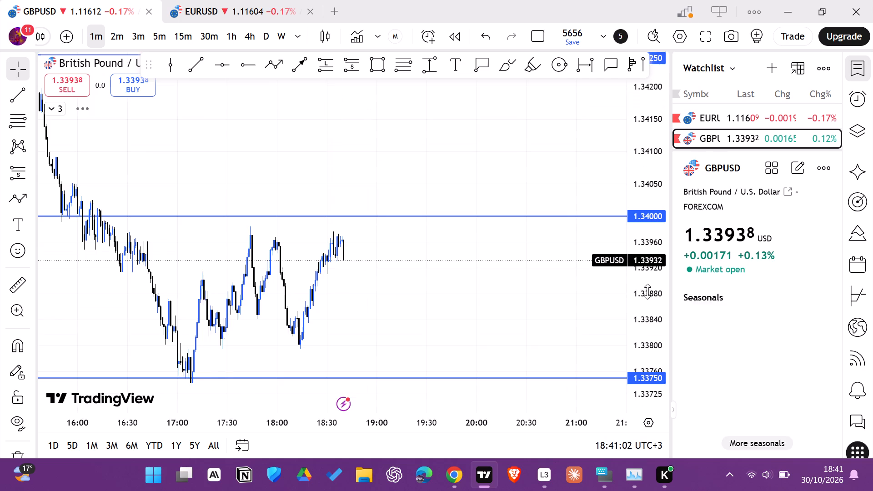
pyautogui.moveTo(644, 371); pyautogui.dragTo(613, 287)
pyautogui.moveTo(538, 314); pyautogui.dragTo(515, 235)
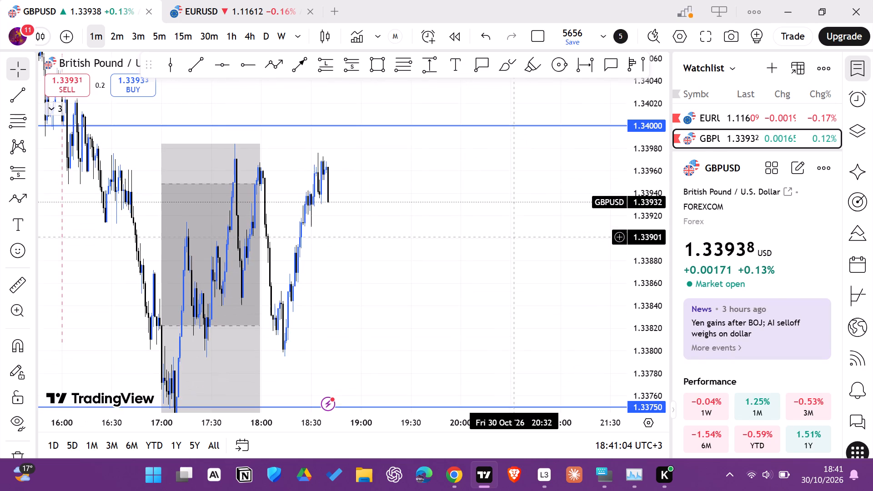
pyautogui.moveTo(515, 235); pyautogui.dragTo(515, 235)
pyautogui.moveTo(496, 287); pyautogui.dragTo(496, 267)
pyautogui.scroll(1, 496, 267)
pyautogui.scroll(-1, 496, 267)
pyautogui.scroll(1, 496, 267)
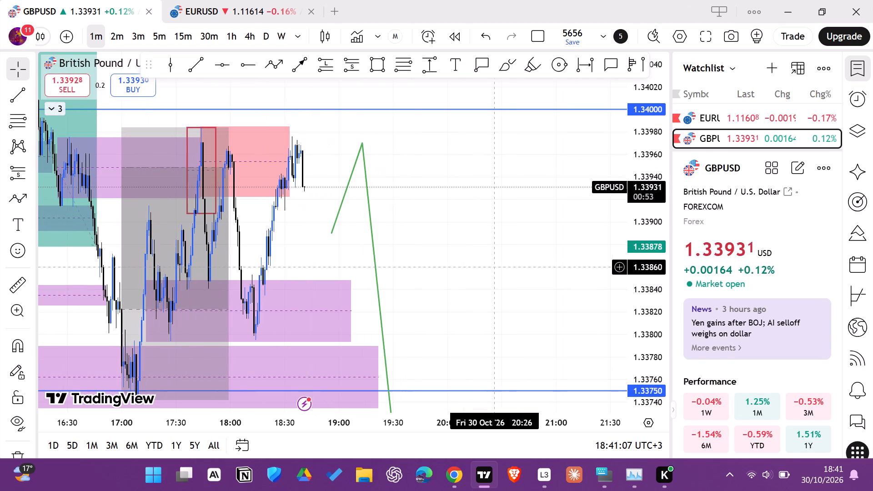
pyautogui.moveTo(472, 258); pyautogui.dragTo(506, 260)
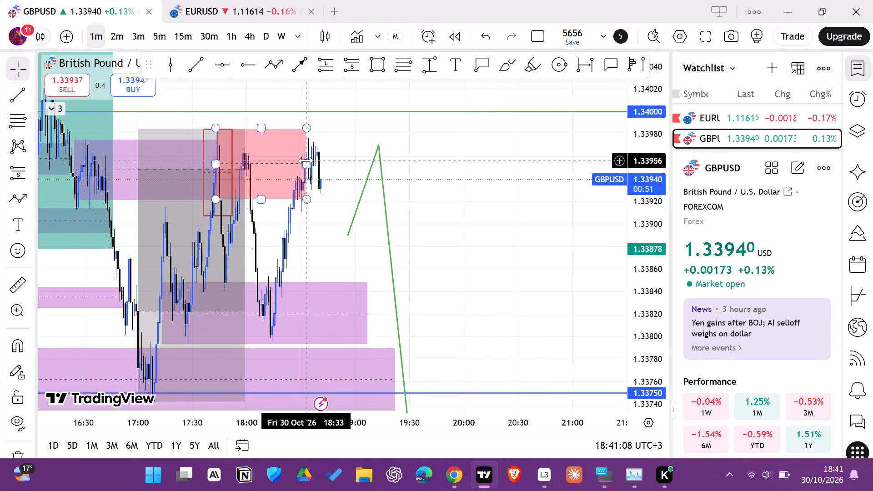
pyautogui.click(306, 160)
pyautogui.moveTo(562, 238); pyautogui.dragTo(557, 238)
pyautogui.moveTo(550, 240); pyautogui.dragTo(534, 234)
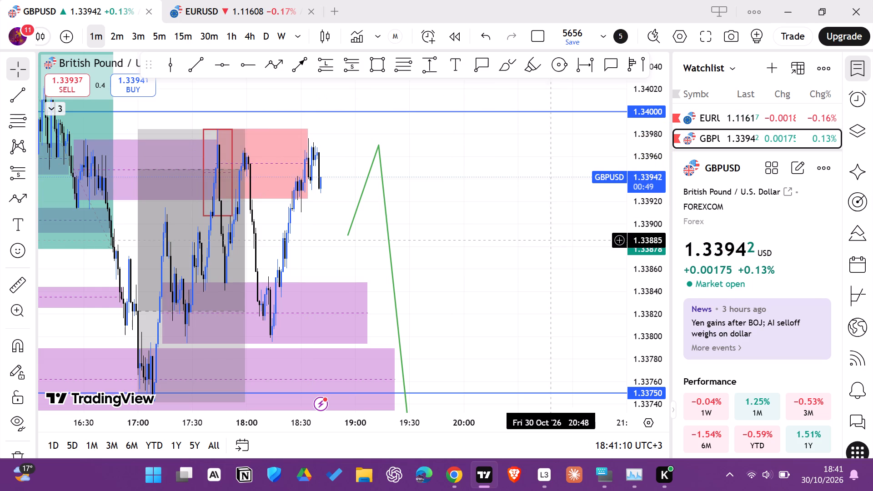
# Shift the green projected path on GBPUSD about 20 minutes later, keeping its price levels, with its peak near 19:32.
pyautogui.moveTo(394, 297); pyautogui.dragTo(421, 305)
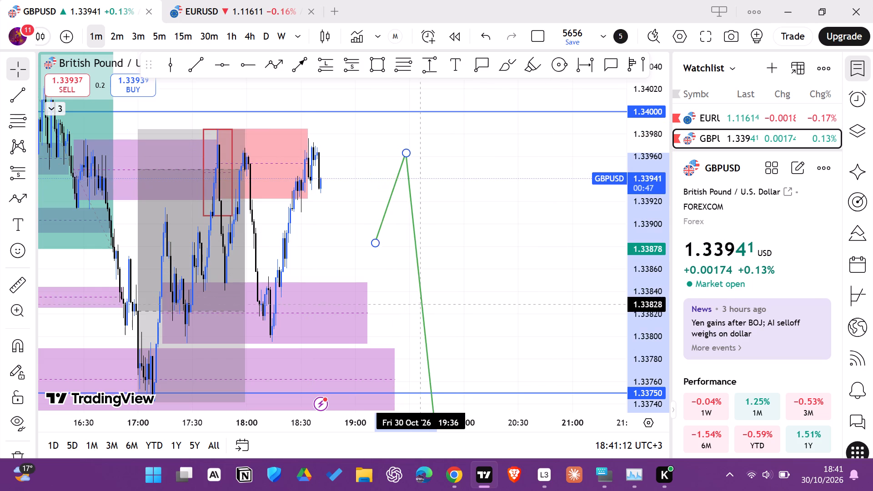
pyautogui.moveTo(421, 305); pyautogui.dragTo(427, 296)
pyautogui.click(513, 254)
# Extend the end of the purple zone around 1.33820 forward in time to about 19:27.
pyautogui.moveTo(369, 311); pyautogui.dragTo(373, 311)
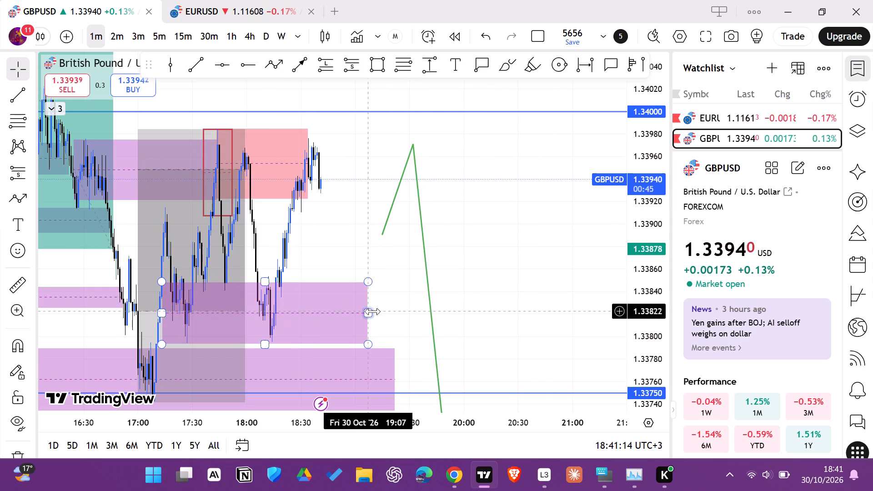
pyautogui.moveTo(373, 311); pyautogui.dragTo(405, 316)
pyautogui.click(550, 240)
# Extend the end of the lower purple zone around the 1.33750 line forward in time to about 19:43.
pyautogui.moveTo(538, 252); pyautogui.dragTo(527, 192)
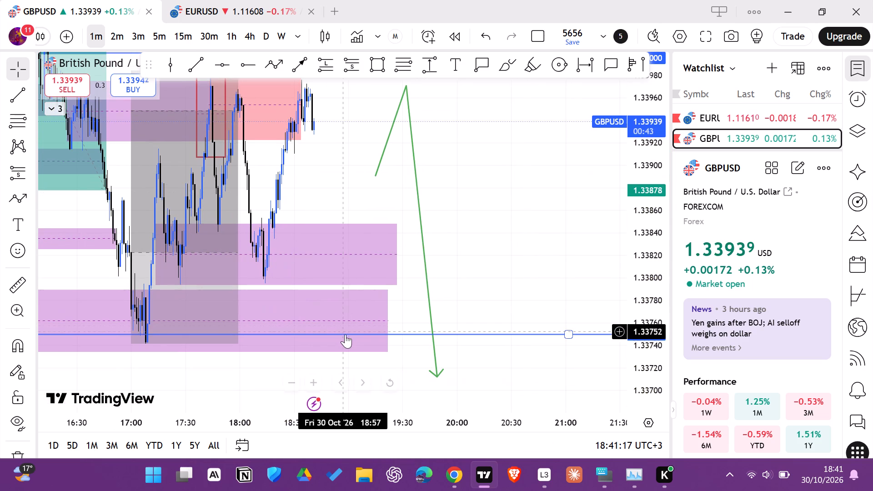
pyautogui.moveTo(388, 321); pyautogui.dragTo(429, 331)
pyautogui.click(482, 239)
# Check the EURUSD chart in the other tab, and return to price action on the one-minute GBPUSD chart.
pyautogui.moveTo(483, 198); pyautogui.dragTo(497, 258)
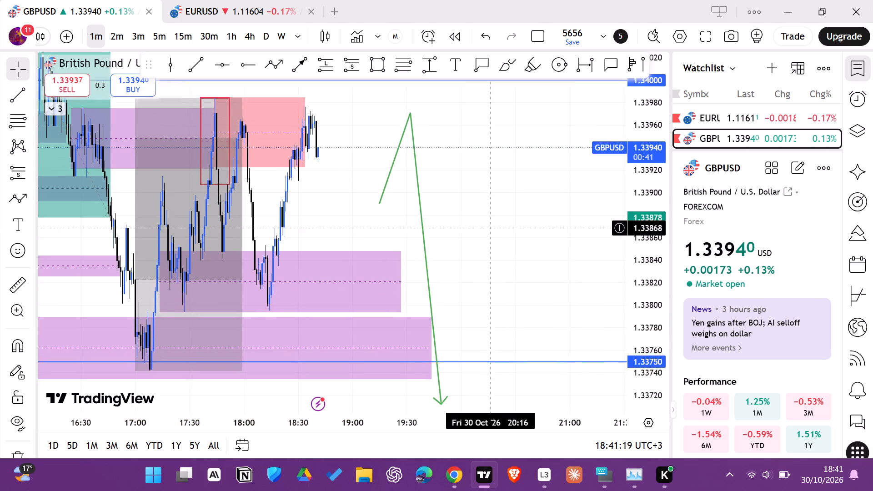
pyautogui.moveTo(497, 258); pyautogui.dragTo(498, 275)
pyautogui.click(242, 0)
pyautogui.click(106, 0)
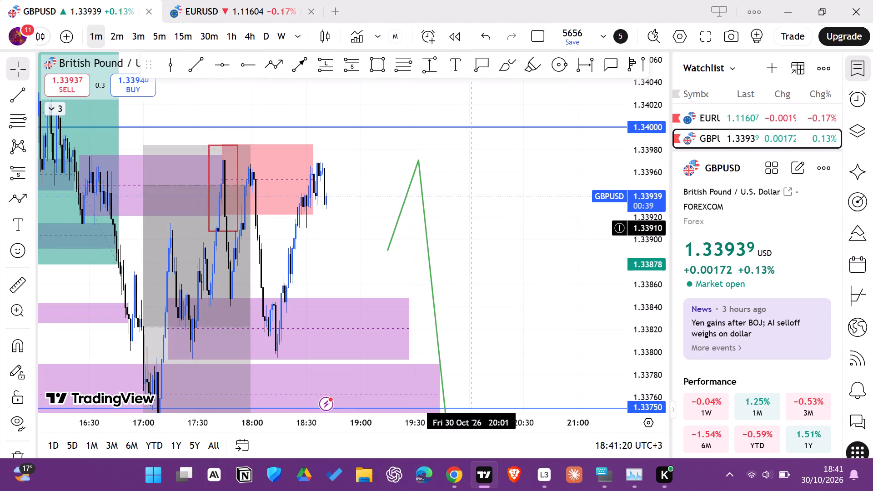
pyautogui.moveTo(477, 235); pyautogui.dragTo(459, 235)
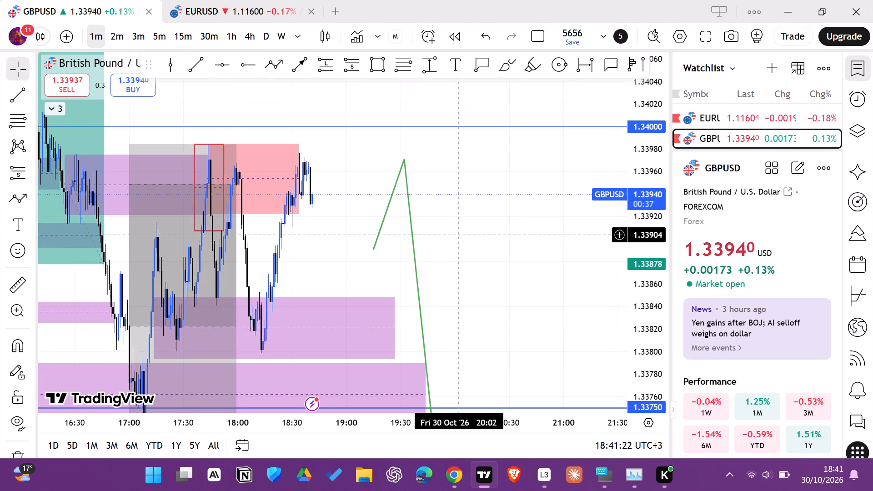
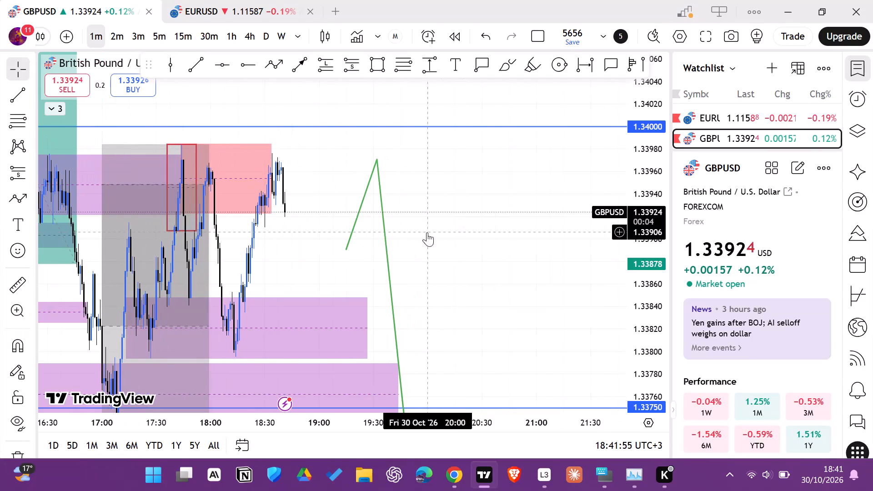
# Check recent price action on the five-minute EURUSD chart in the other tab, and return to the one-minute GBPUSD chart.
pyautogui.click(268, 0)
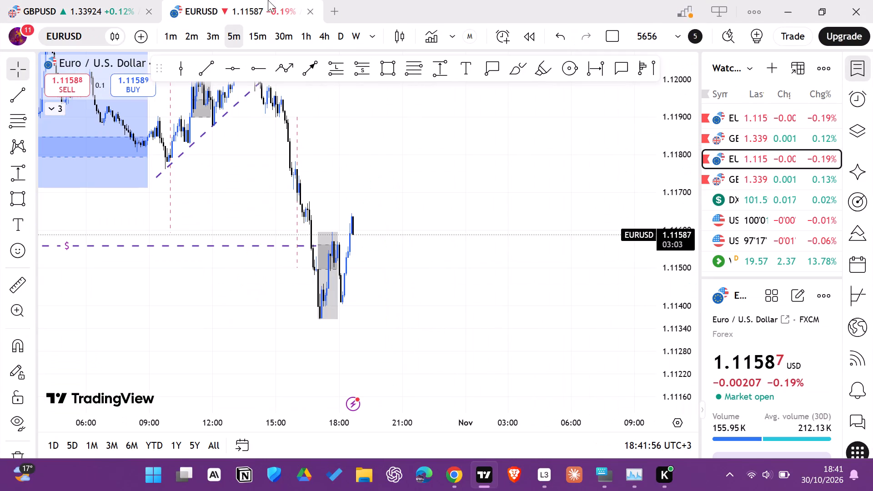
pyautogui.moveTo(371, 152); pyautogui.dragTo(384, 177)
pyautogui.click(106, 0)
pyautogui.moveTo(521, 240); pyautogui.dragTo(557, 245)
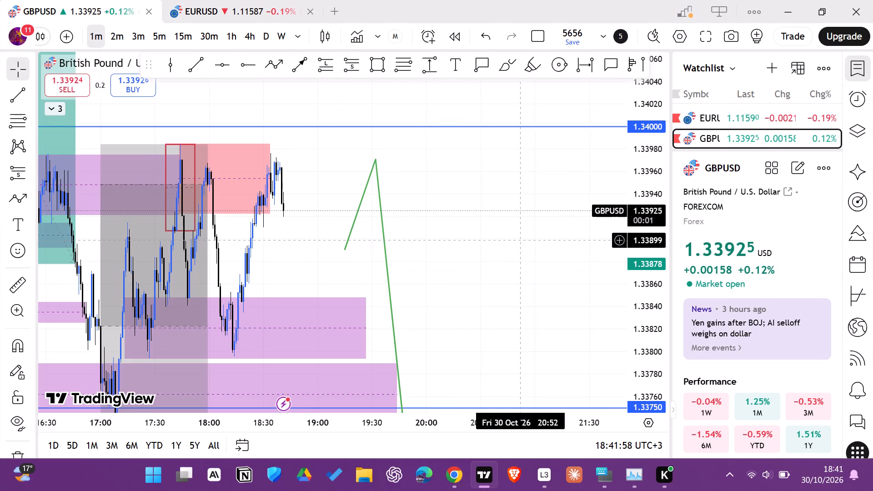
# Switch the one-minute GBPUSD chart to EURUSD from the watchlist.
pyautogui.click(722, 115)
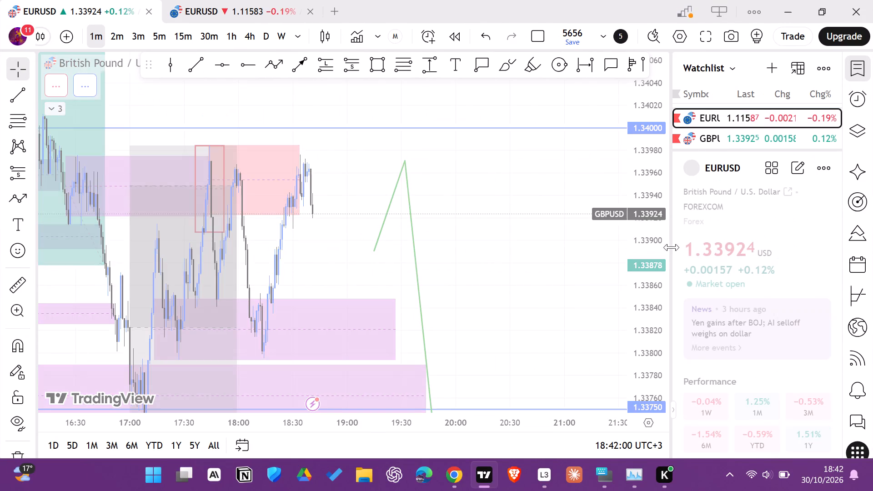